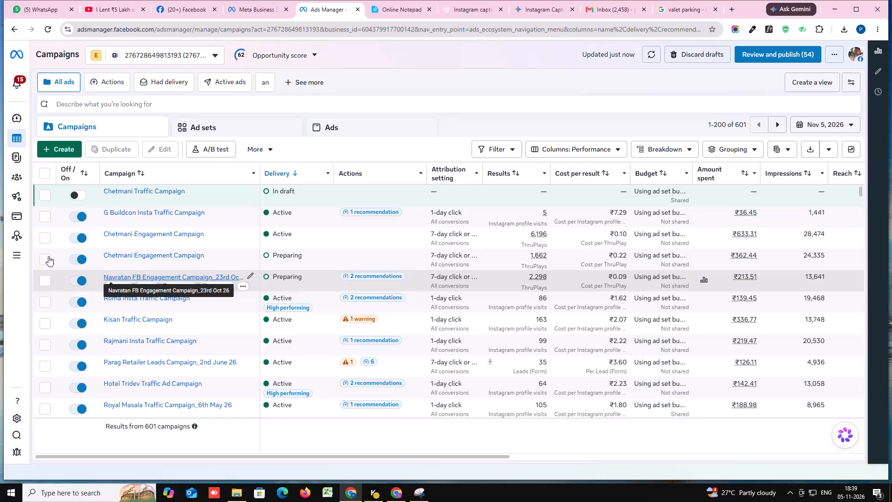
Select the Chetmani Engagement Campaign with Preparing delivery status and turn it off.
click(46, 258)
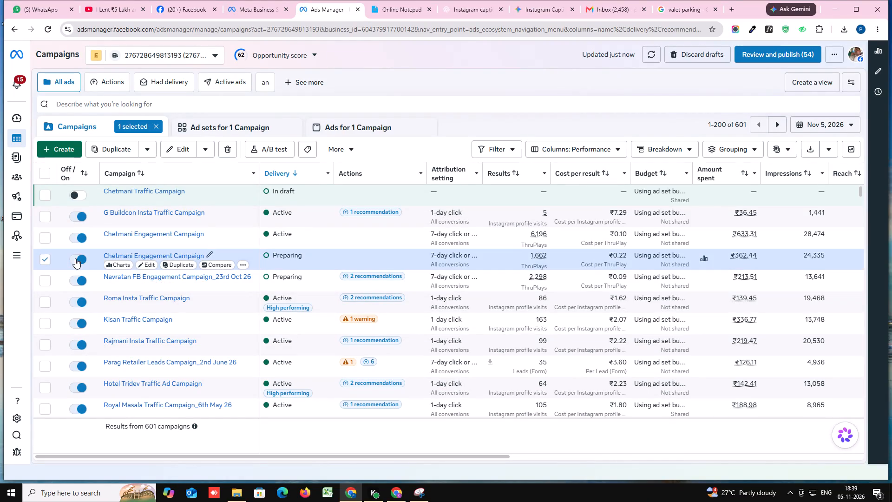
click(80, 259)
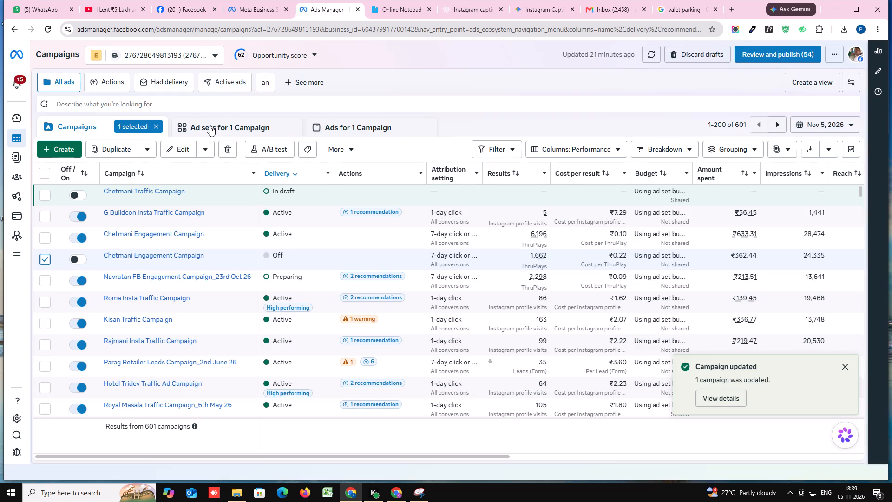
Turn off the Chetmani Engagement Ad Set within the selected campaign.
click(210, 126)
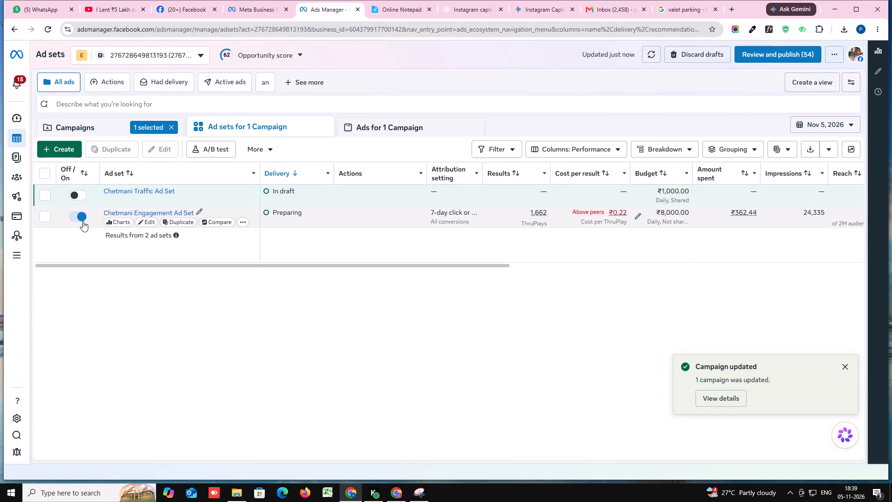
click(80, 218)
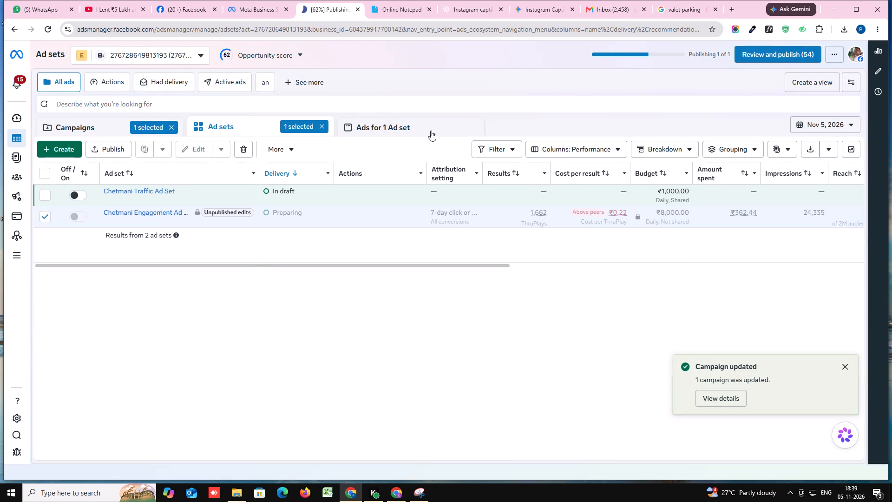
Turn off the non-draft New Engagement Ad at the end of the ad set's ads.
click(420, 125)
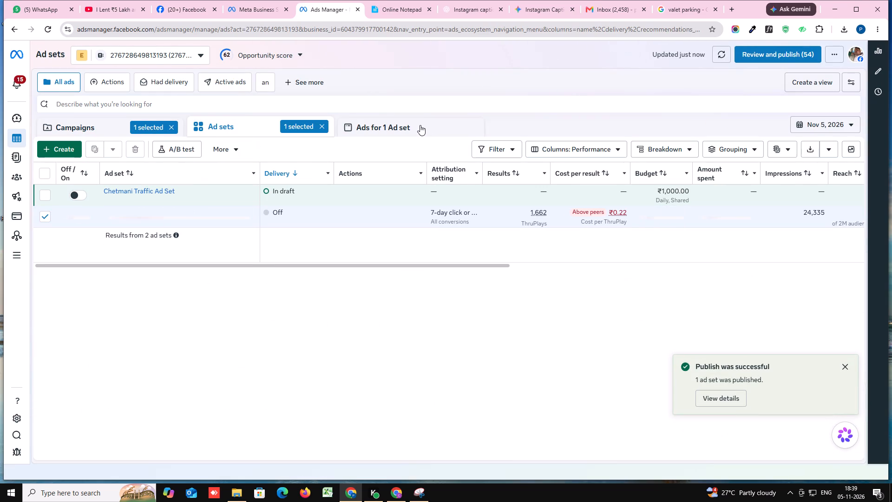
scroll(140, 308, down, 5)
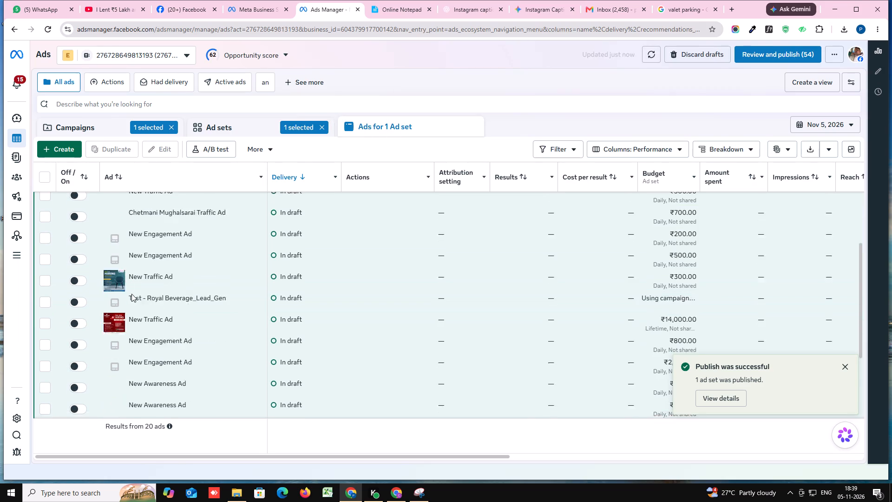
scroll(132, 289, down, 5)
click(80, 408)
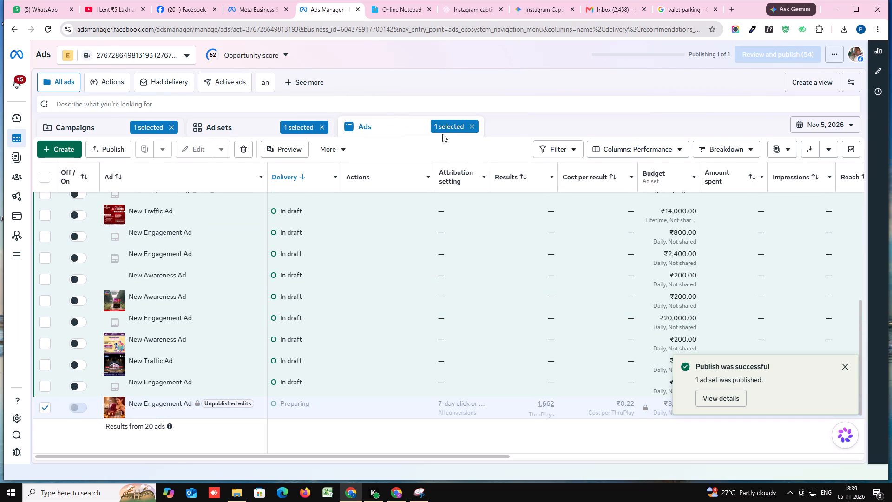
Clear the ad, ad set and campaign selections to return to the full campaign list.
click(474, 125)
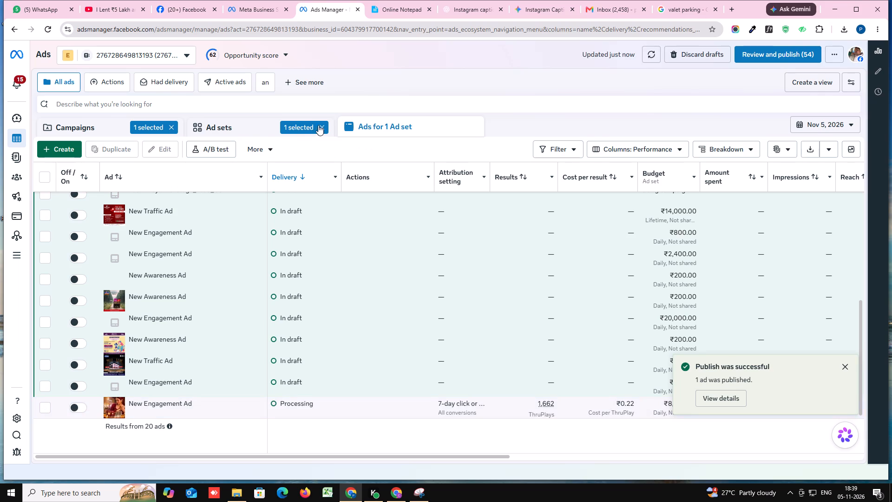
click(322, 123)
click(100, 128)
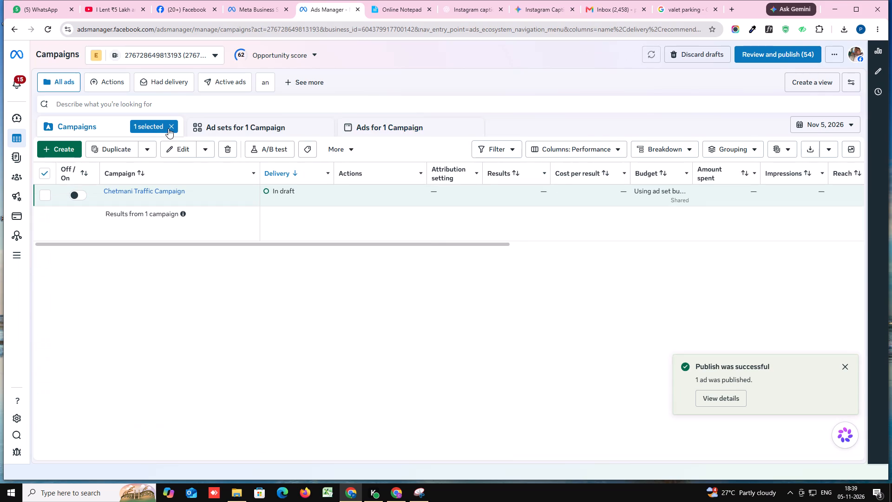
click(156, 124)
Create a new auction campaign with the Traffic objective using the manual traffic campaign setup.
click(65, 147)
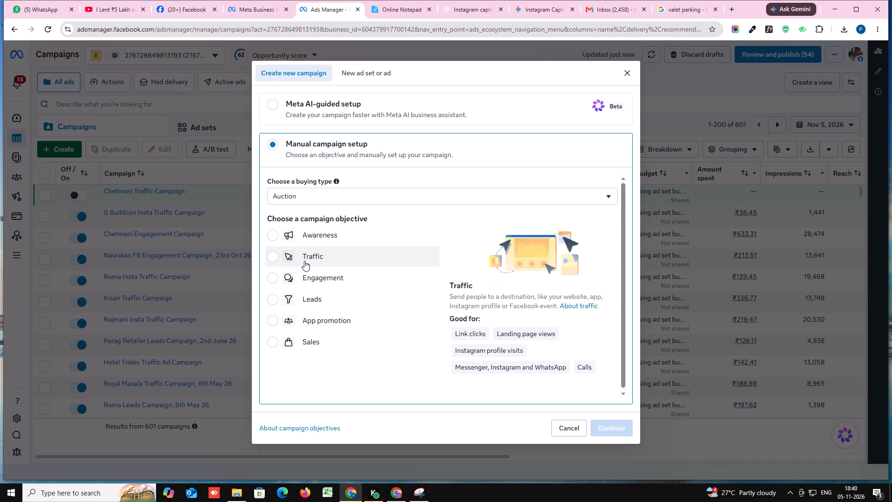
click(304, 261)
click(610, 427)
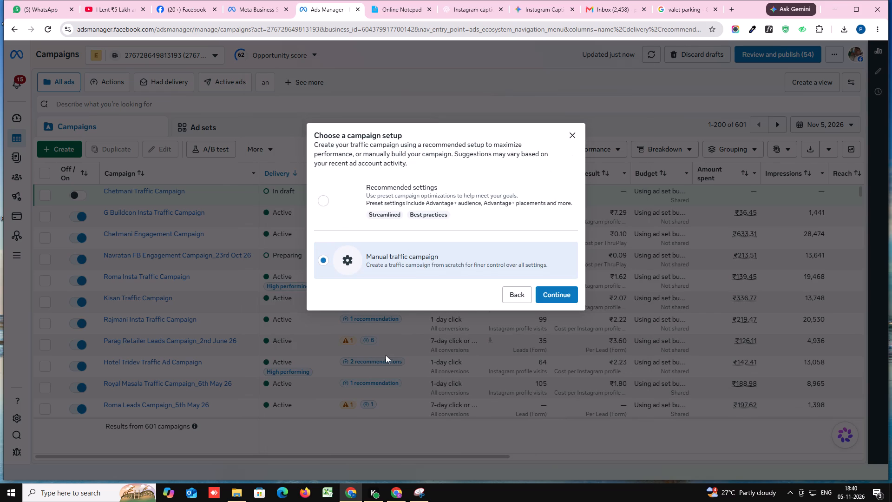
click(563, 295)
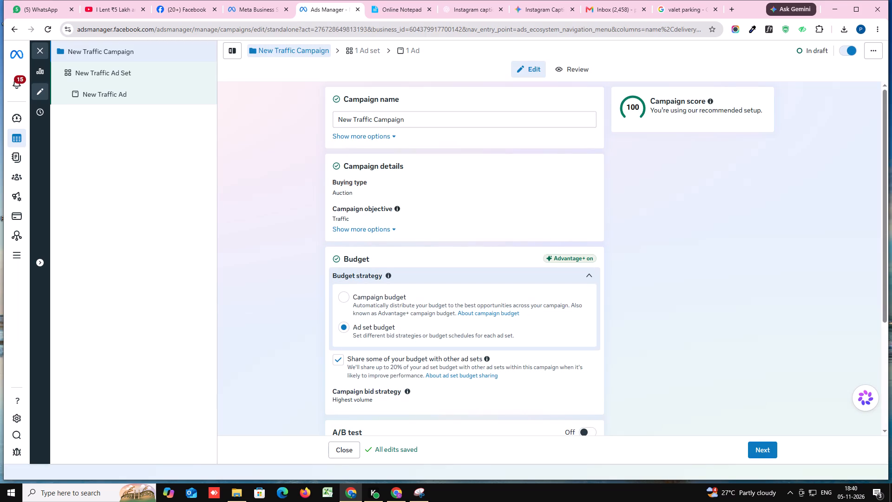
Rename the new campaign as "Chetmani Insta Traffic Campaign_5th Nov".
drag(352, 121, 324, 119)
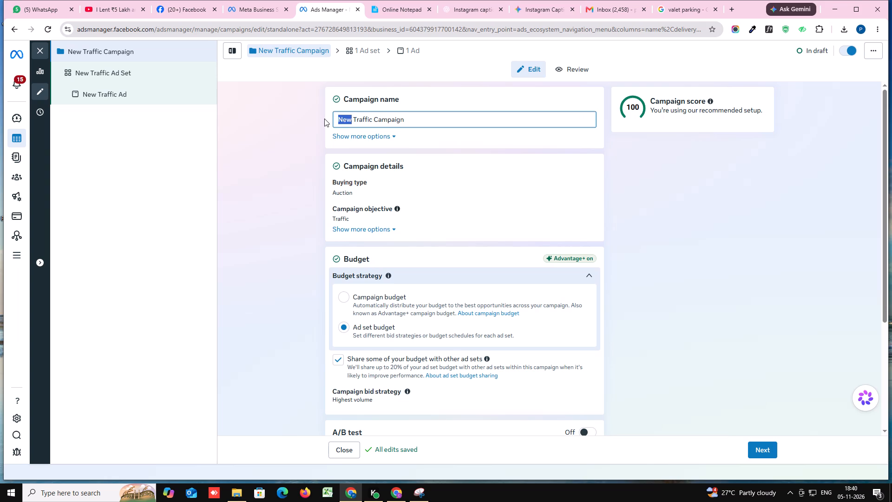
key(BackSpace)
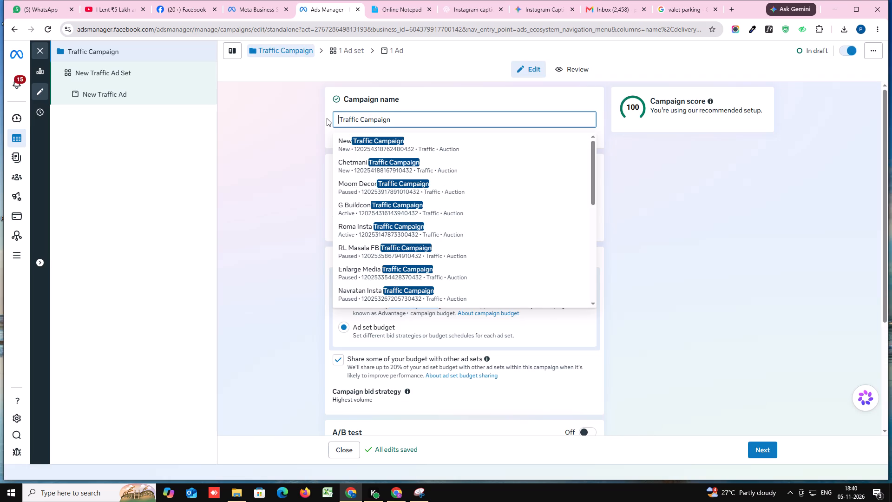
text(Chetma)
text(ni)
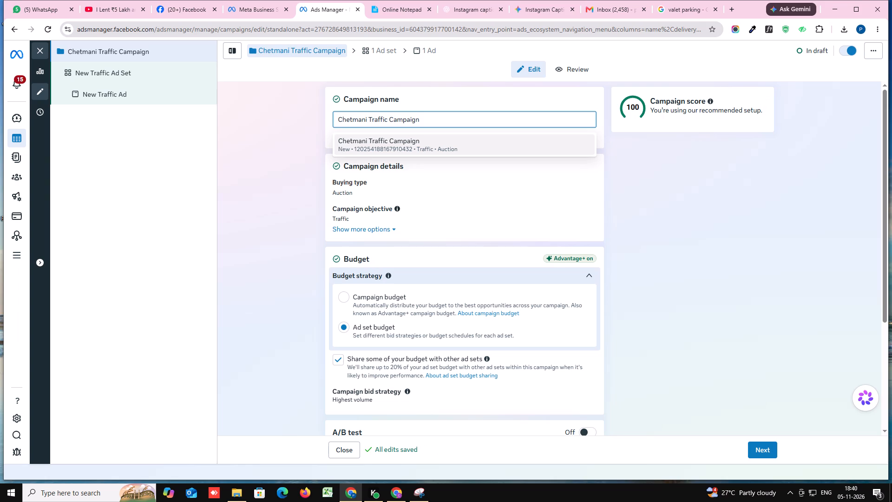
key(space)
text(Insta)
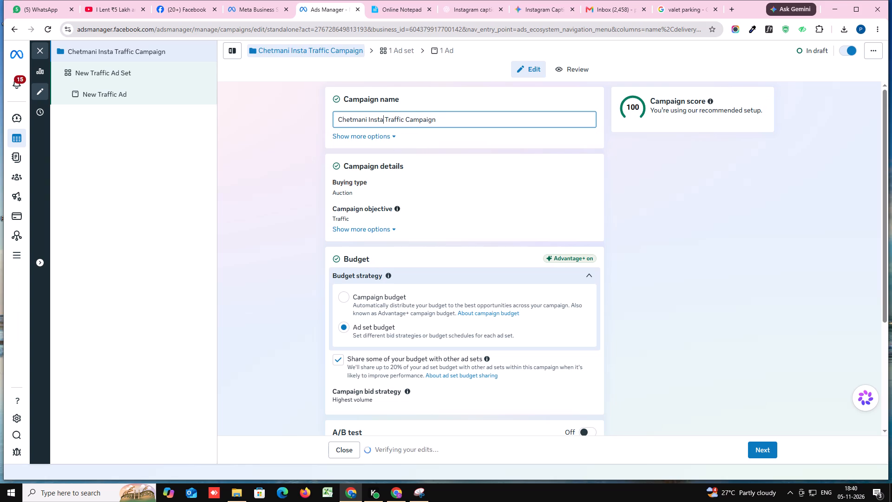
click(447, 116)
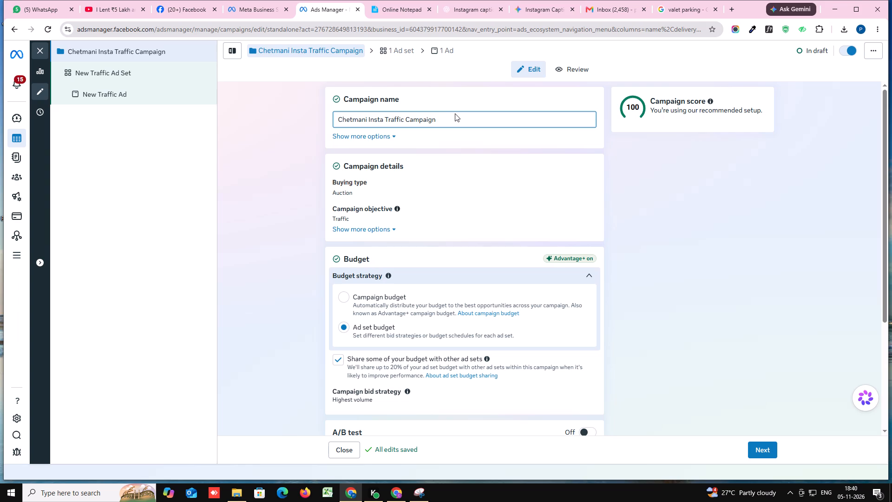
key(shift+underscore)
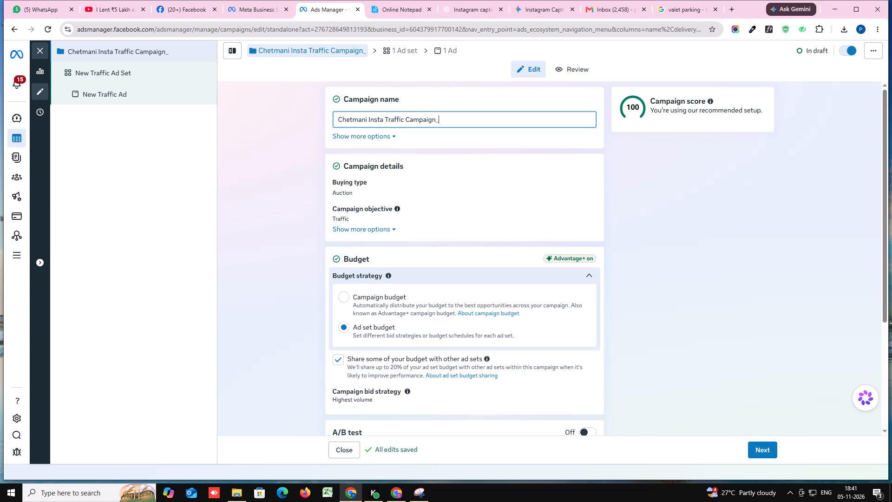
text(5th)
key(space)
text(No)
key(v)
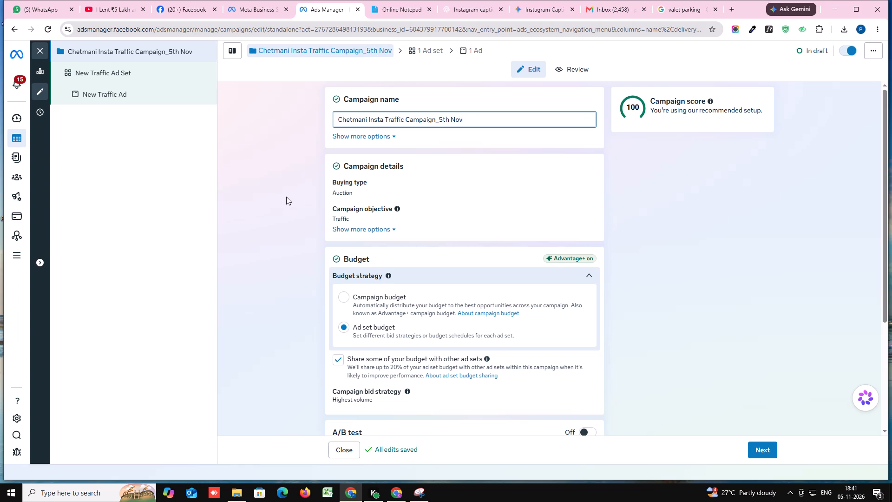
Disable sharing some of the budget with other ad sets and continue to the ad set settings.
scroll(261, 177, down, 1)
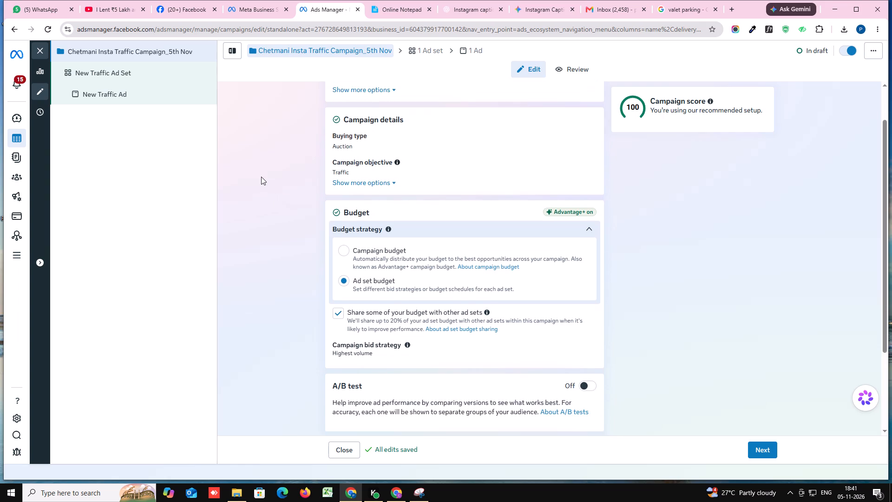
scroll(261, 177, down, 2)
click(334, 222)
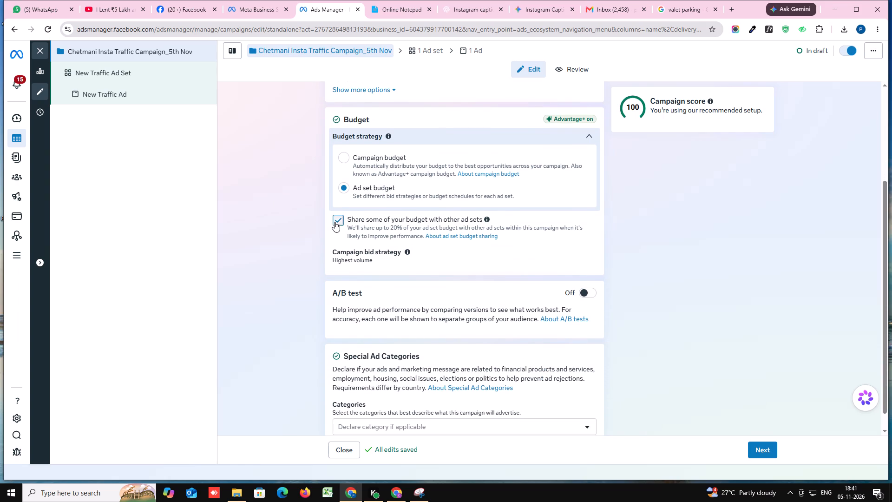
scroll(247, 224, down, 2)
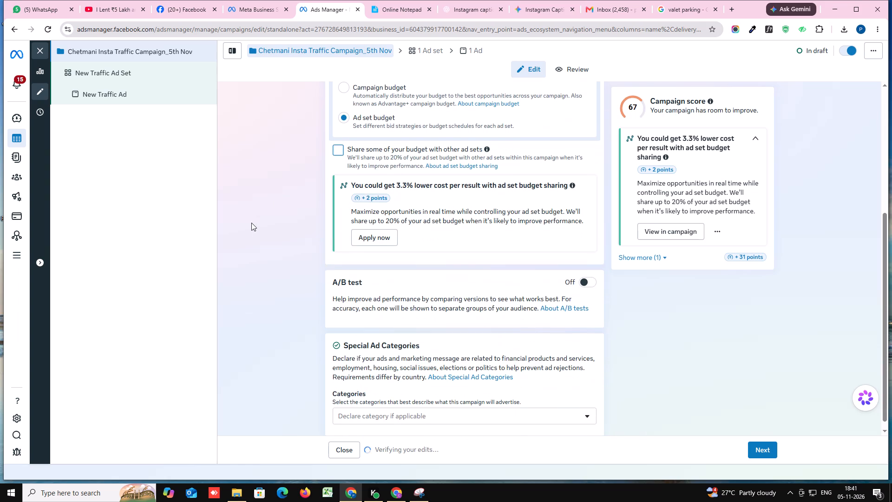
scroll(256, 221, up, 2)
scroll(256, 221, down, 2)
scroll(256, 221, up, 3)
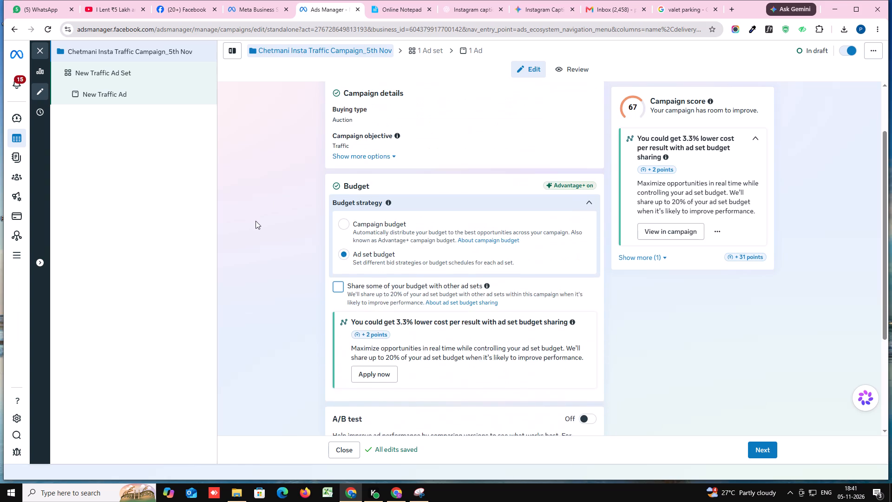
scroll(256, 221, up, 4)
scroll(255, 221, down, 5)
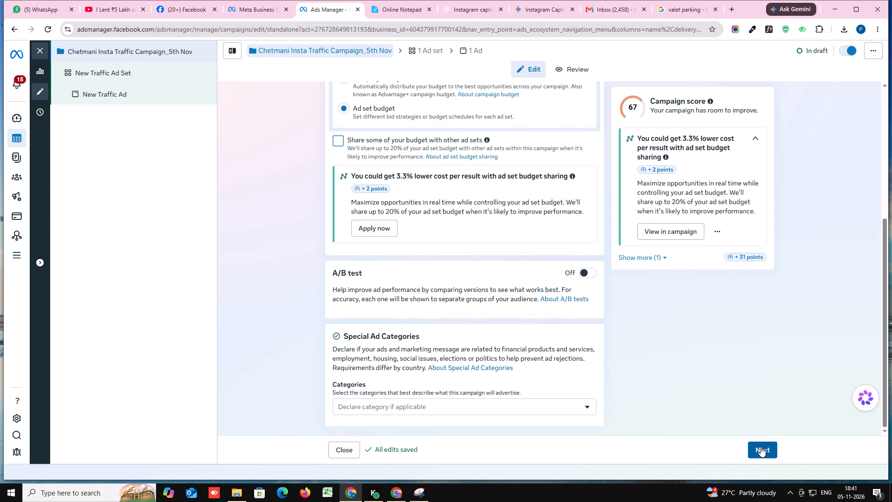
click(761, 447)
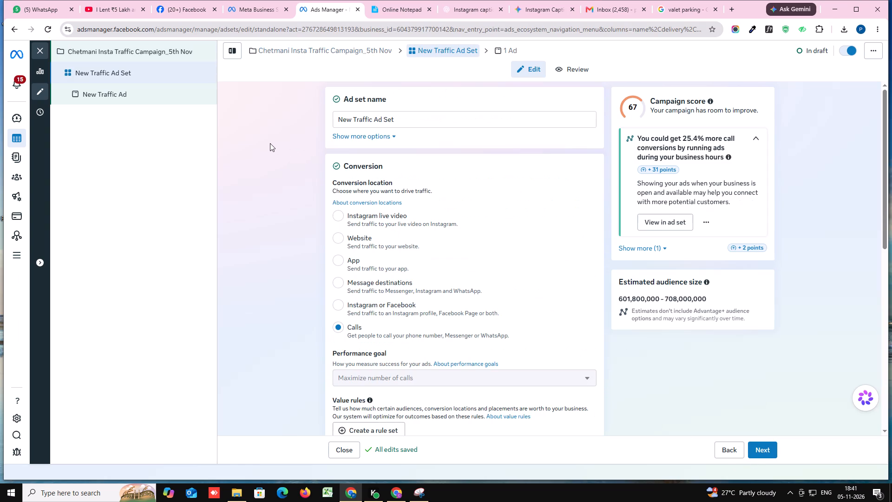
Rename the new ad set as "Chetmani Insta Traffic Ad Set_dhanteras".
click(350, 118)
key(BackSpace)
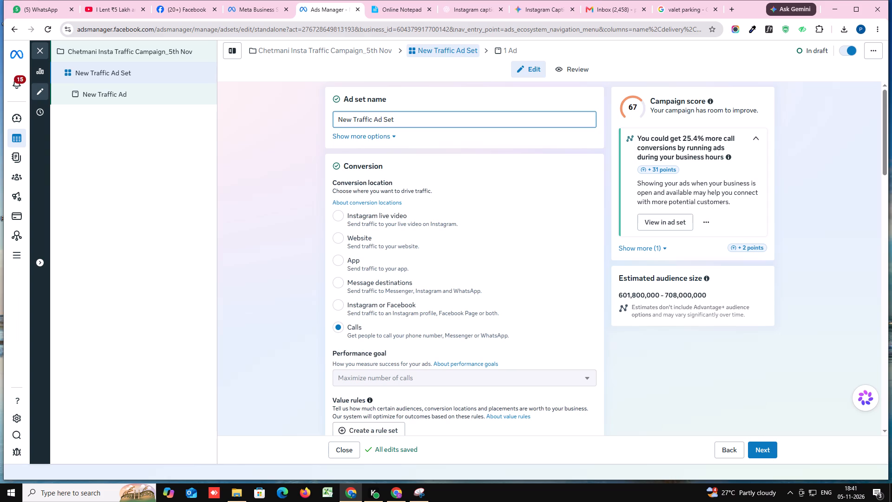
key(BackSpace)
key(BackSpace)
key(BackSpace)
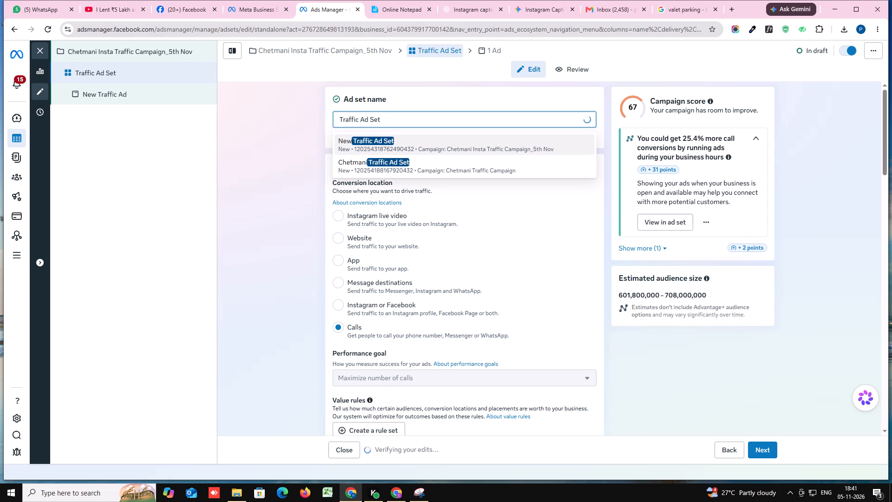
text(Chetm)
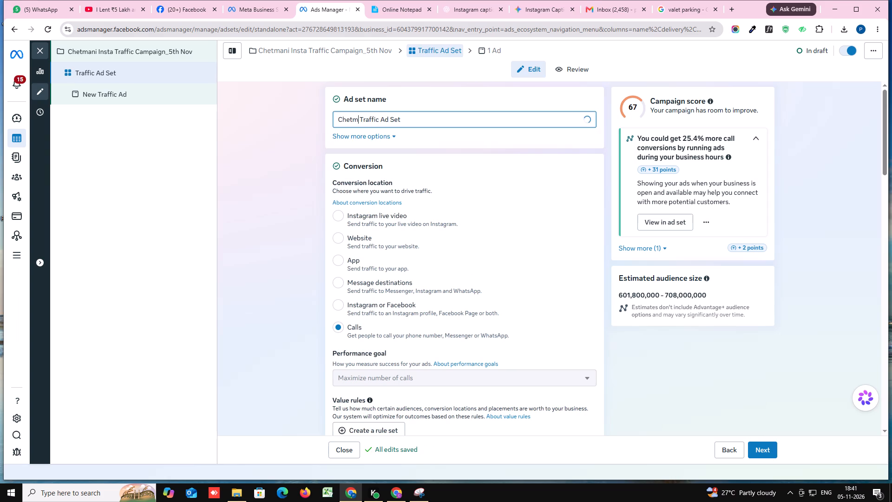
key(a)
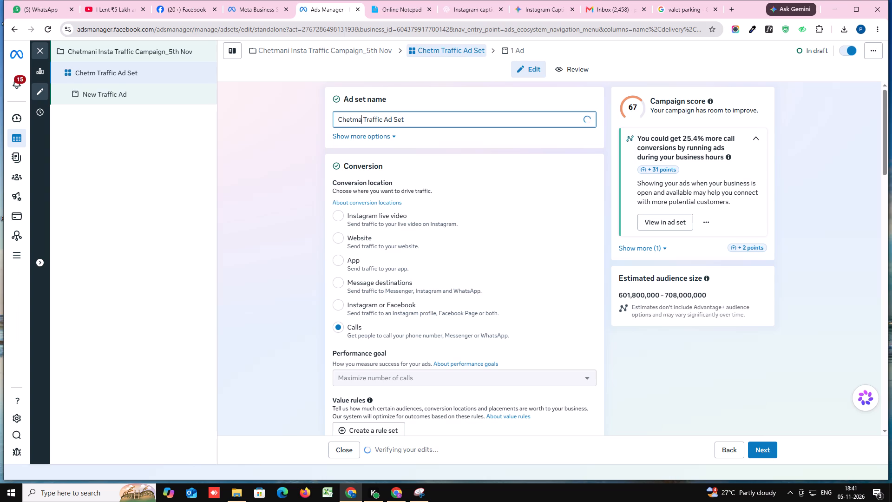
text(ni)
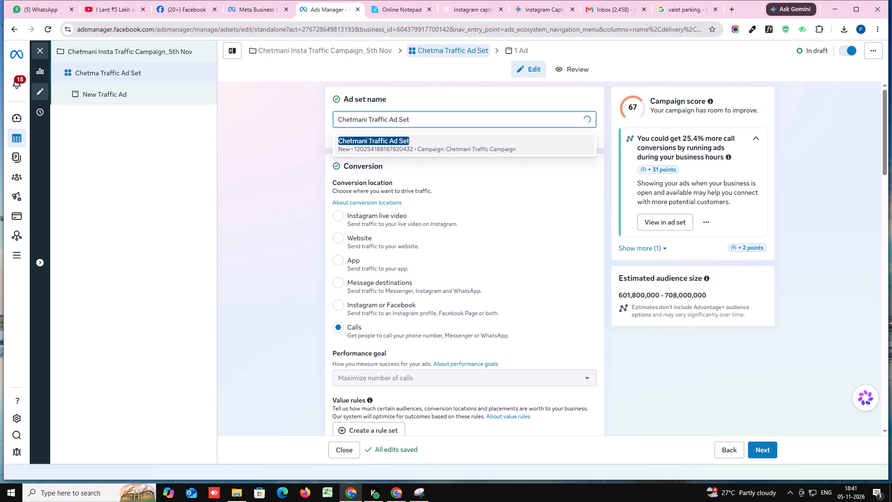
key(space)
key(shift+i)
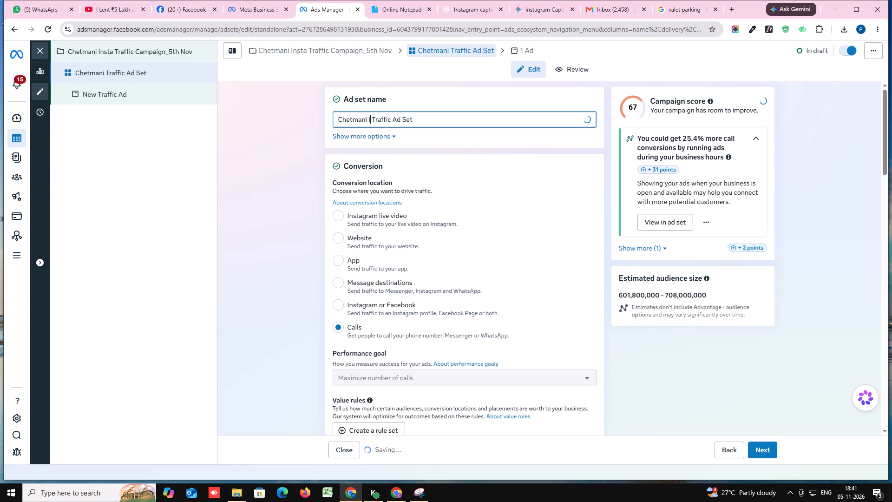
text(nsta)
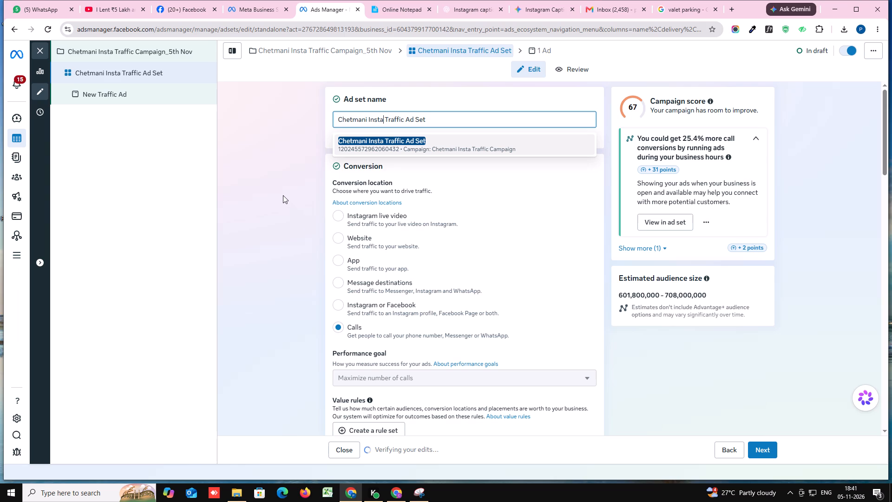
click(430, 118)
key(shift+underscore)
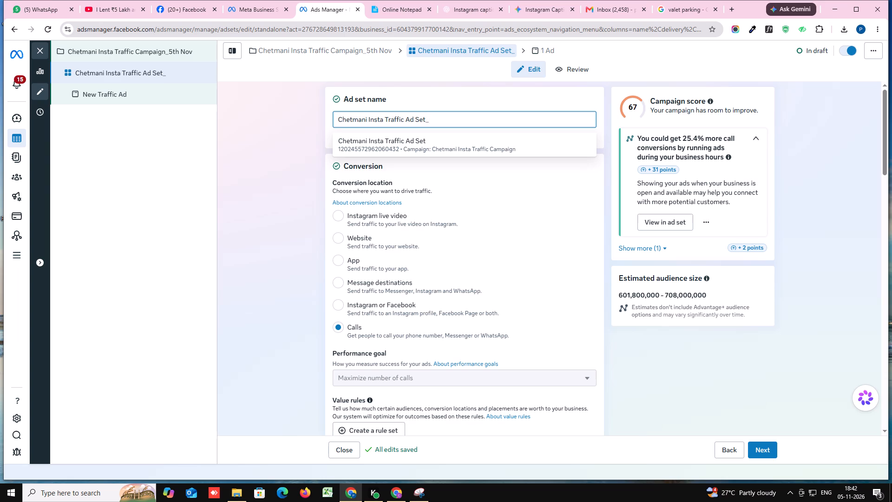
Complete the ad set name as "Chetmani Insta Traffic Ad Set_dhanteras".
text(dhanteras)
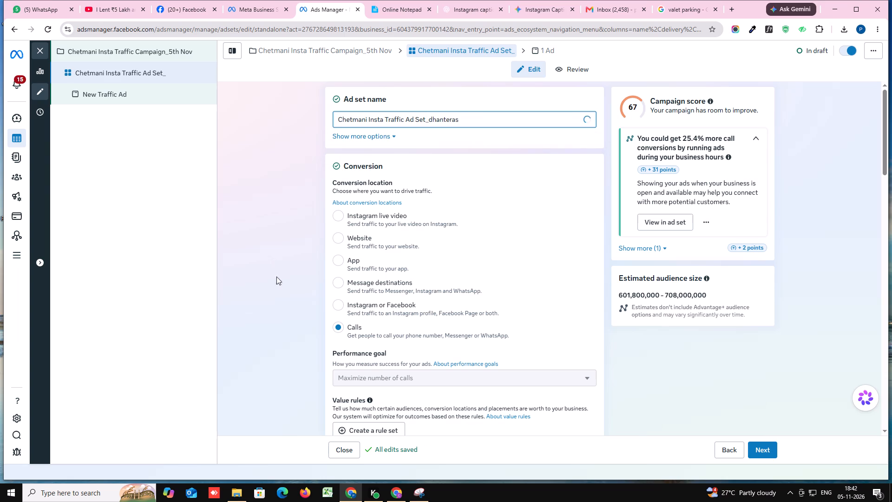
Set the ad set's conversion location to Instagram or Facebook.
click(337, 305)
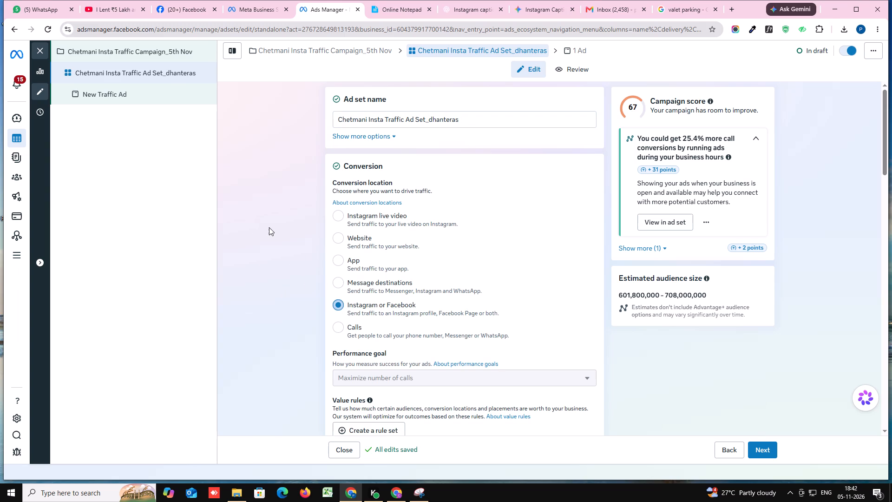
Choose Chetmani Ornaments & Jewellers as the ad set's Facebook Page and keep only the Instagram profile as destination.
scroll(269, 227, down, 6)
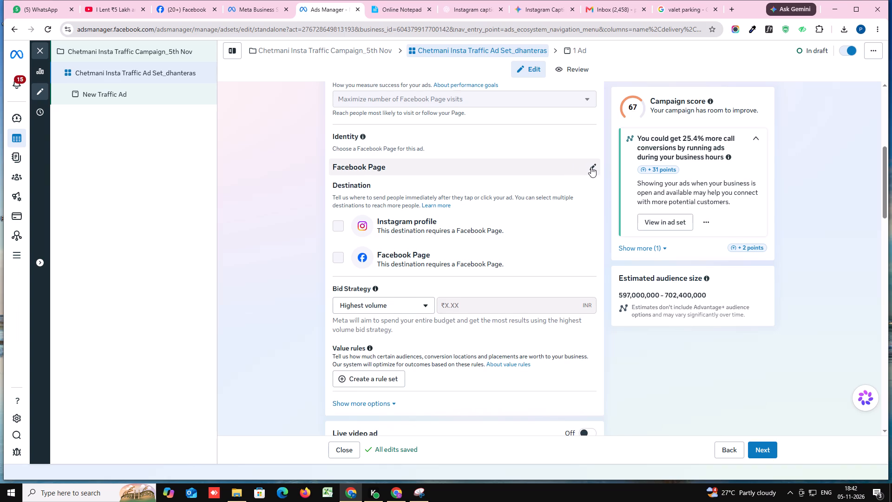
click(591, 167)
click(402, 205)
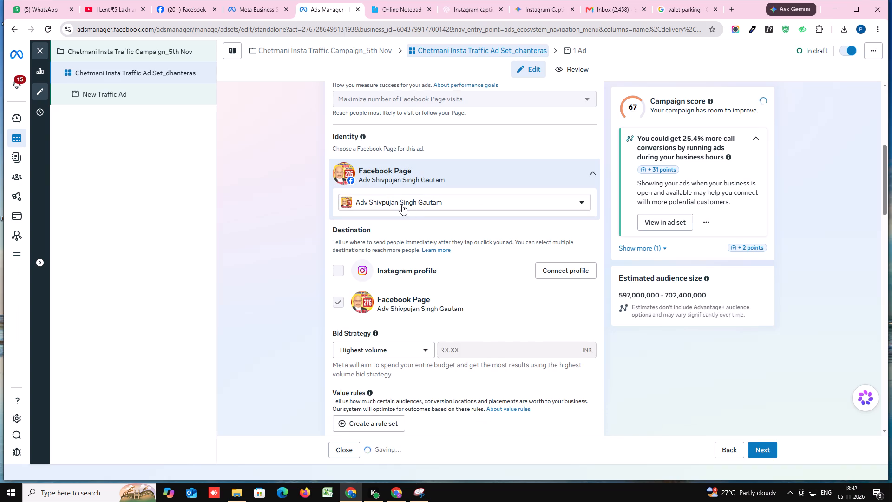
scroll(396, 307, down, 4)
scroll(394, 264, down, 2)
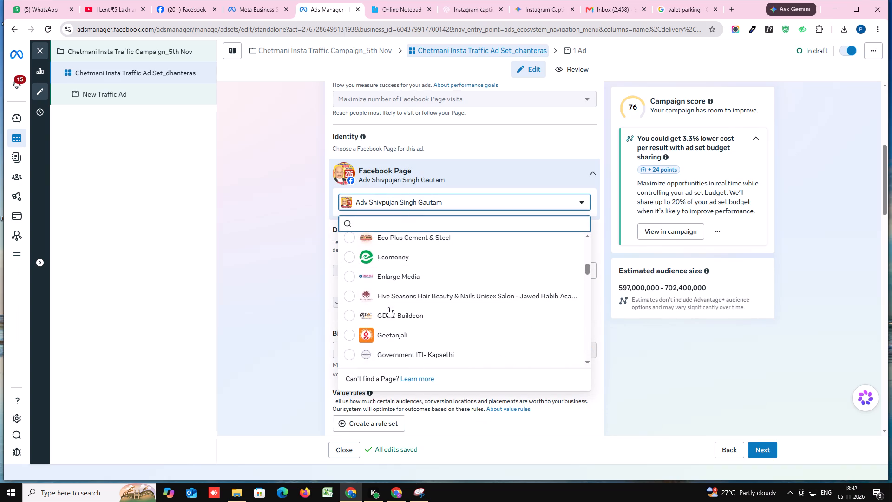
scroll(389, 267, up, 2)
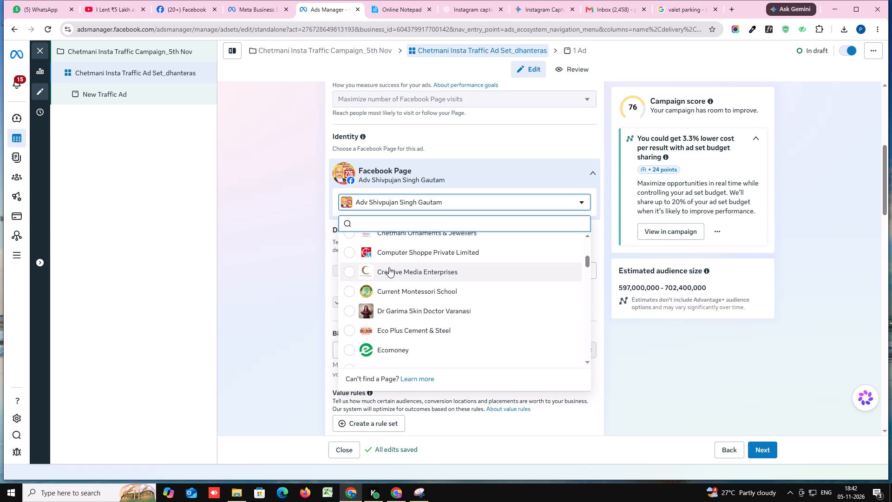
scroll(389, 267, up, 1)
click(389, 276)
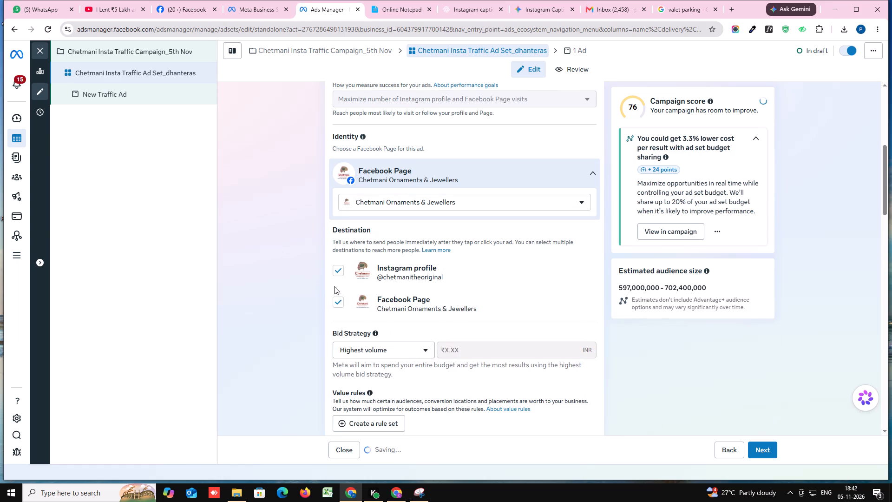
click(336, 302)
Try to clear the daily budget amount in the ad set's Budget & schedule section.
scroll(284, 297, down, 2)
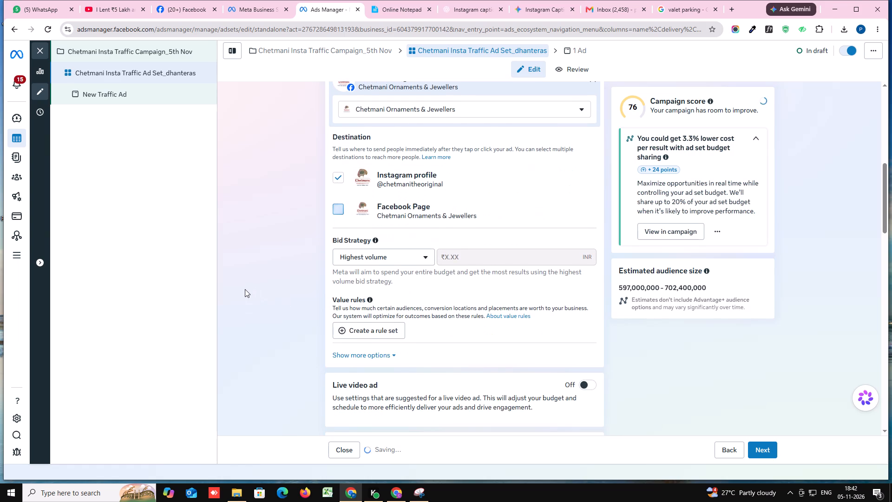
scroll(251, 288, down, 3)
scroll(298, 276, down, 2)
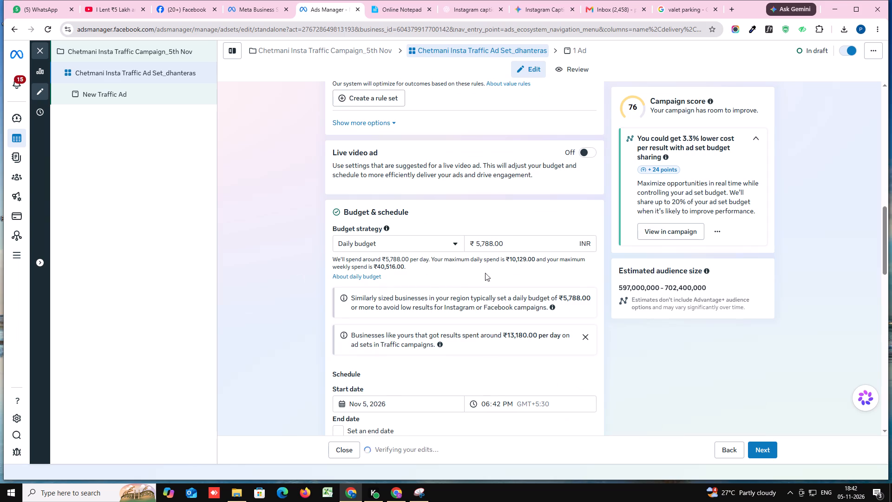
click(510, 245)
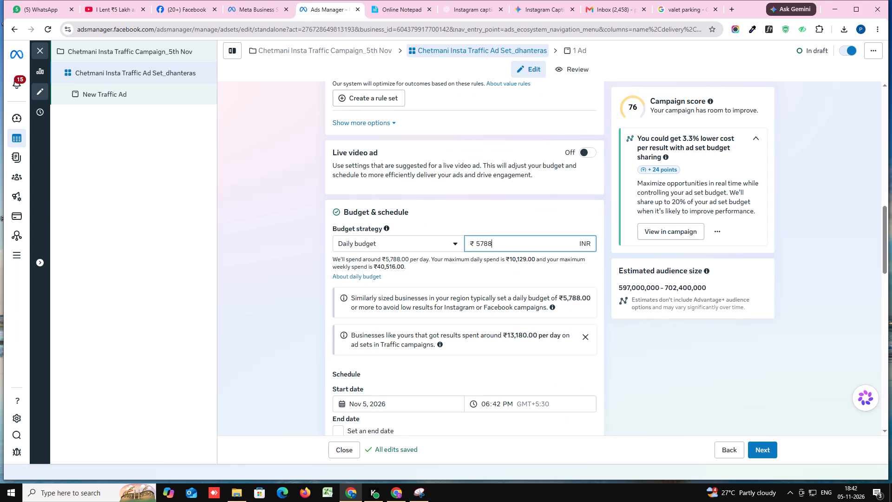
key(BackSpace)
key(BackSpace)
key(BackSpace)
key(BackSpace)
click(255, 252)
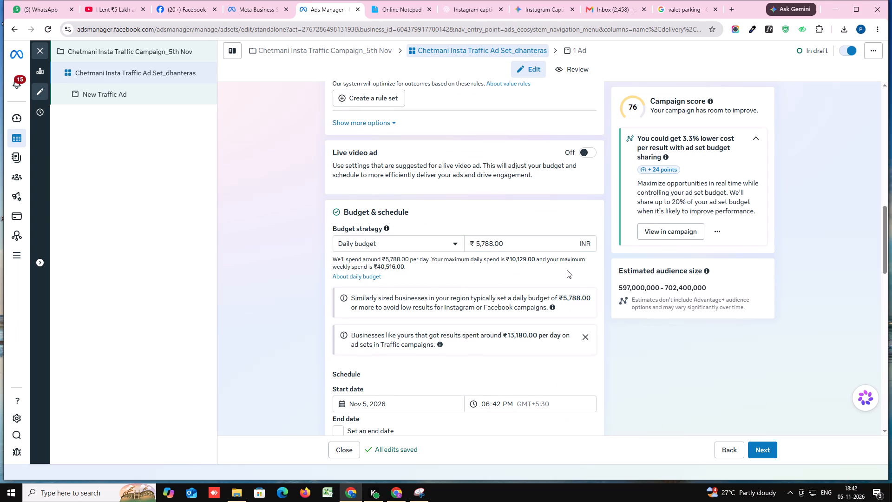
Set the ad set's daily budget to ₹8,000.
click(521, 244)
key(BackSpace)
key(BackSpace)
key(BackSpace)
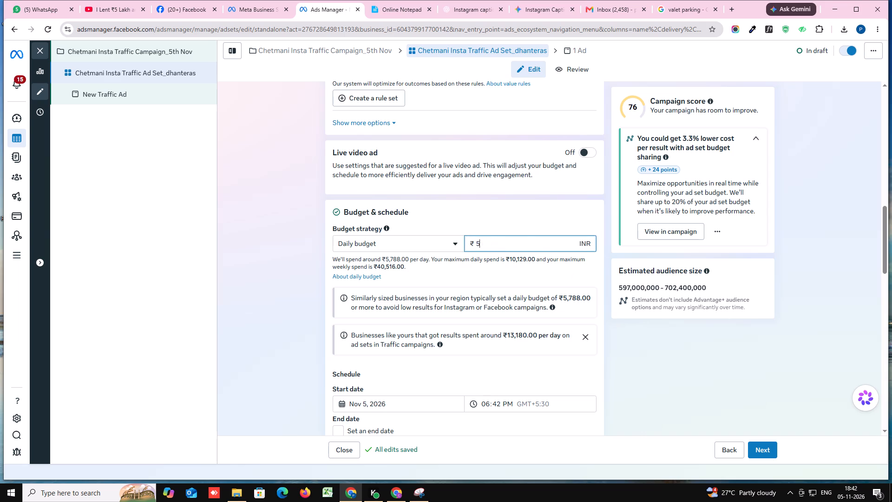
key(BackSpace)
text(8000)
click(258, 256)
Replace the India audience location with Varanasi, Uttar Pradesh, using a 10 mi radius.
scroll(288, 281, down, 2)
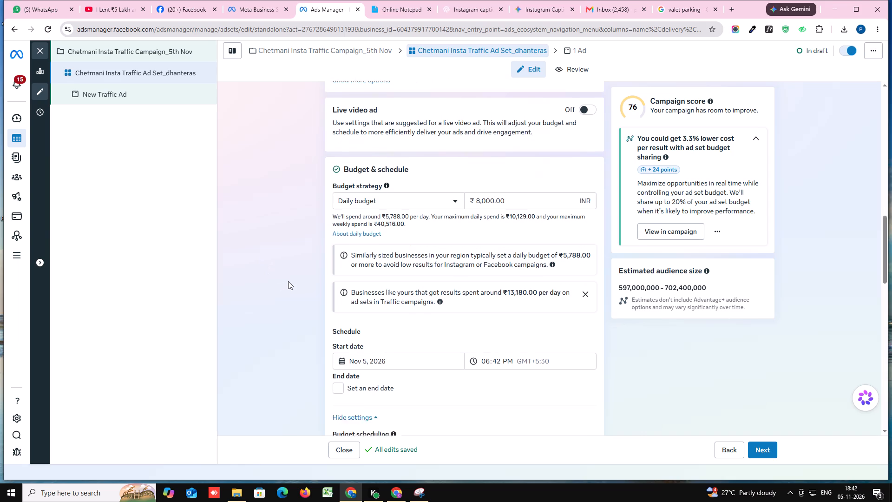
scroll(288, 281, down, 7)
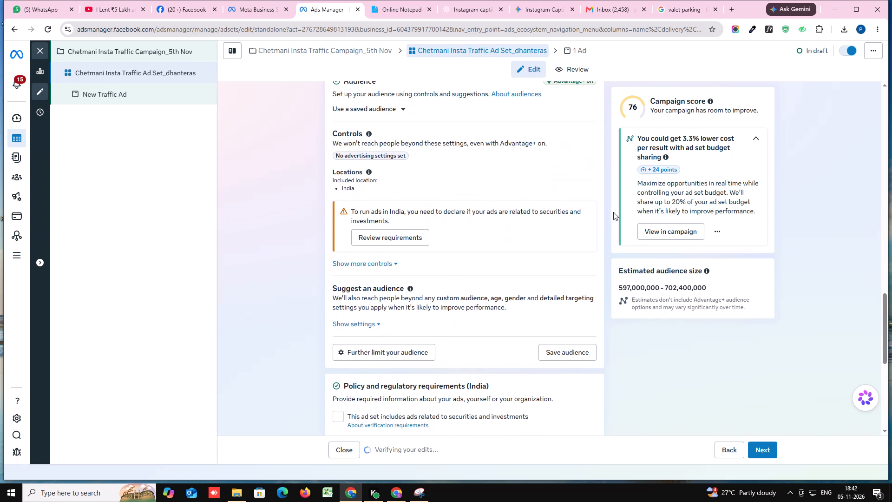
click(588, 183)
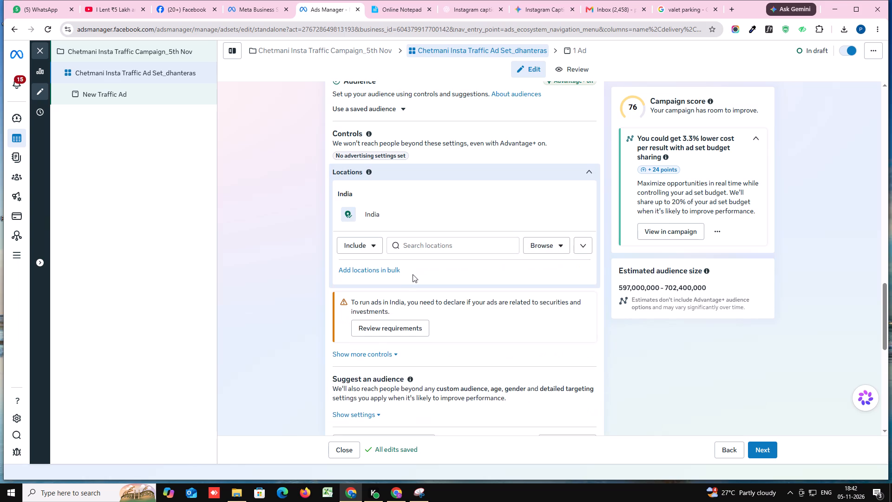
click(426, 242)
text(varanasi)
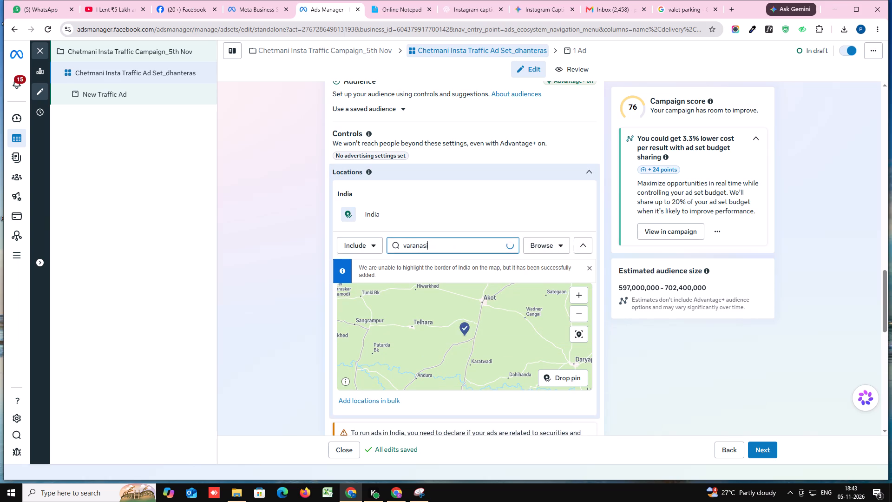
click(423, 274)
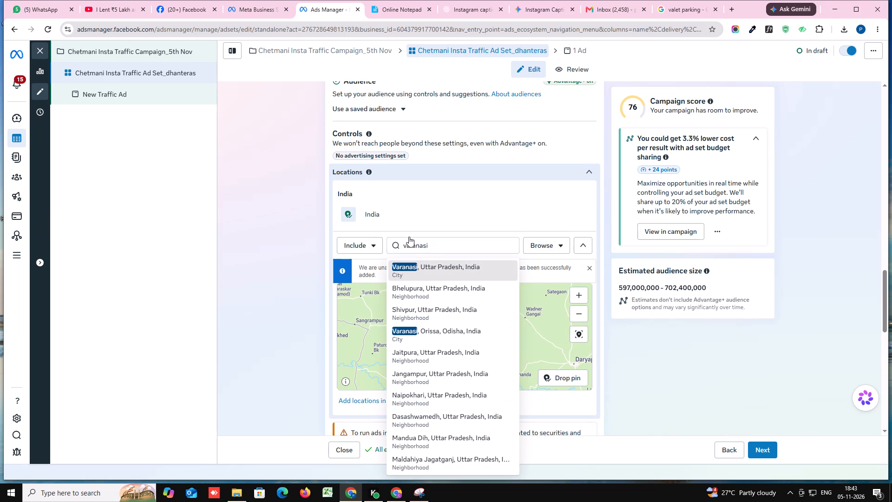
click(468, 214)
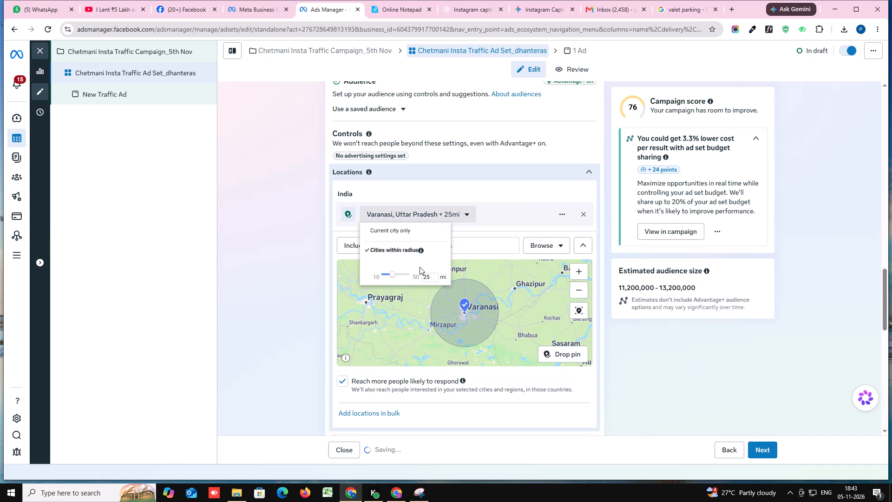
drag(392, 273, 387, 274)
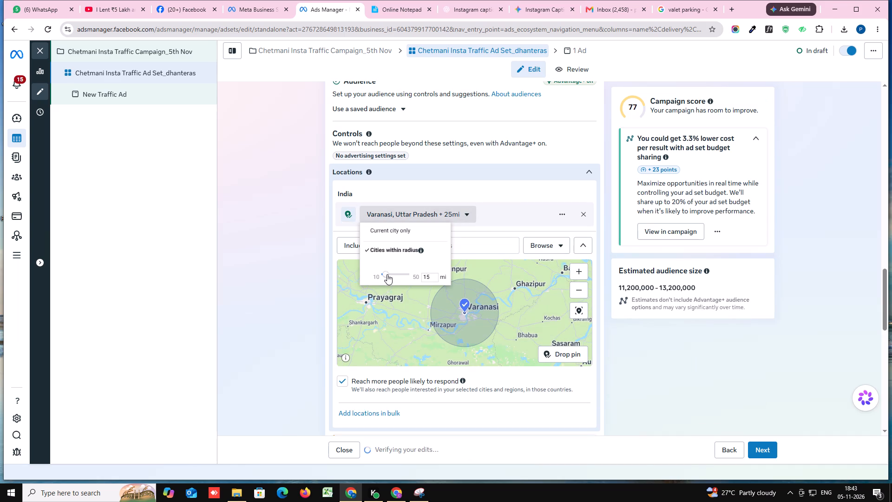
drag(387, 274, 381, 276)
Add Mughalsarai, Uttar Pradesh, as a second audience location with a 10 mi radius.
click(424, 244)
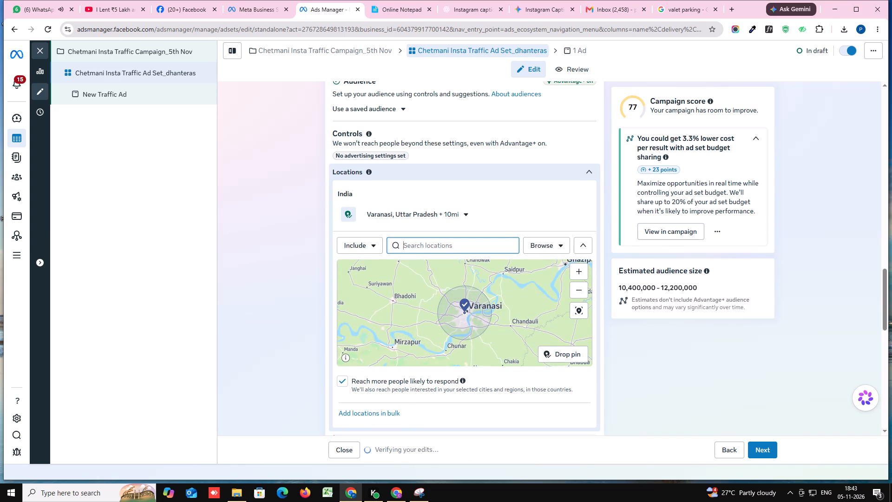
text(mughal)
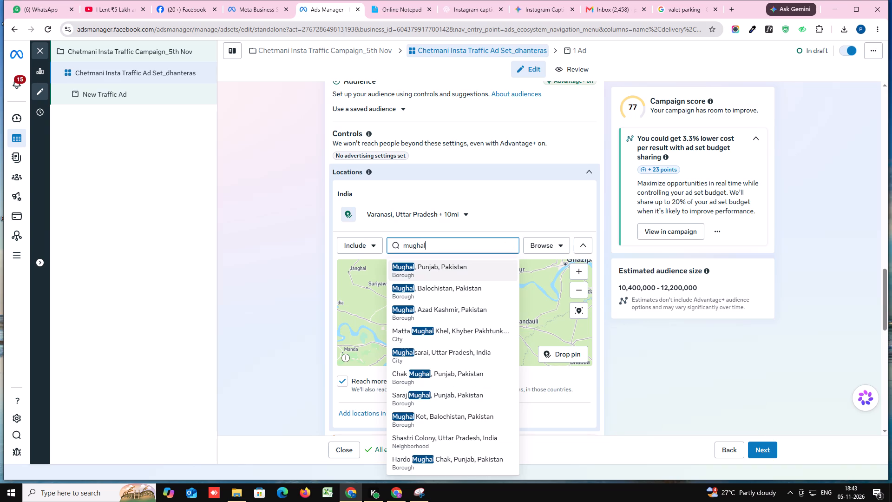
click(432, 350)
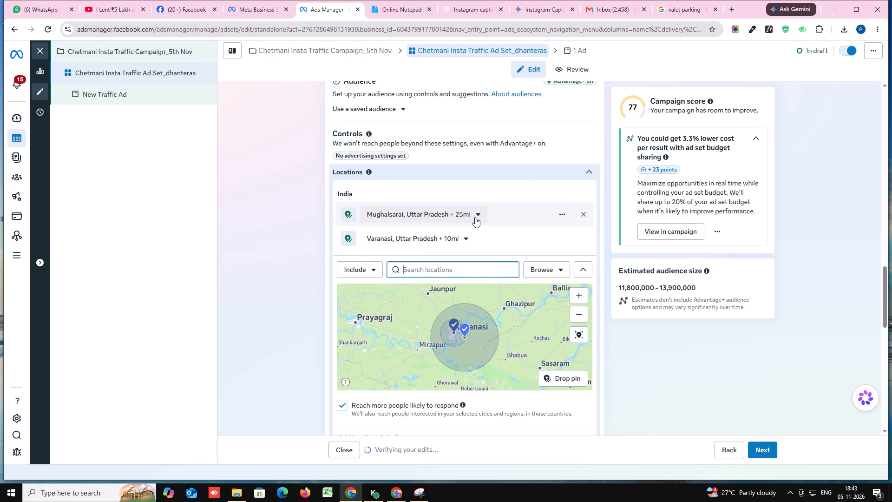
click(476, 216)
drag(392, 275, 370, 273)
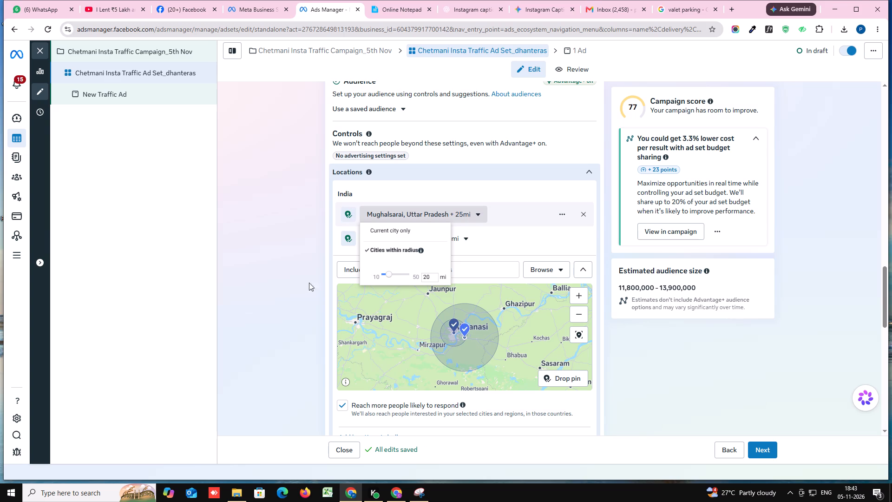
Disable reaching more people likely to respond outside the selected locations.
click(341, 401)
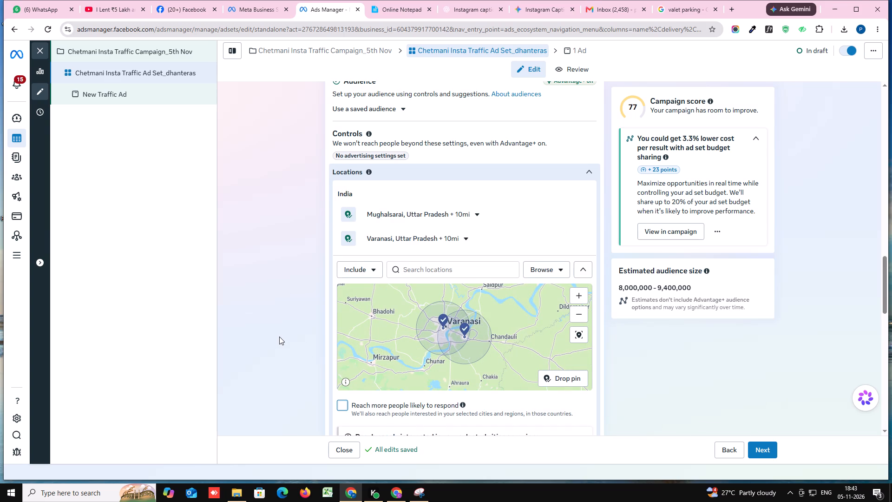
Expand the additional audience controls and suggested audience settings, and set the minimum age to 25.
scroll(279, 337, down, 8)
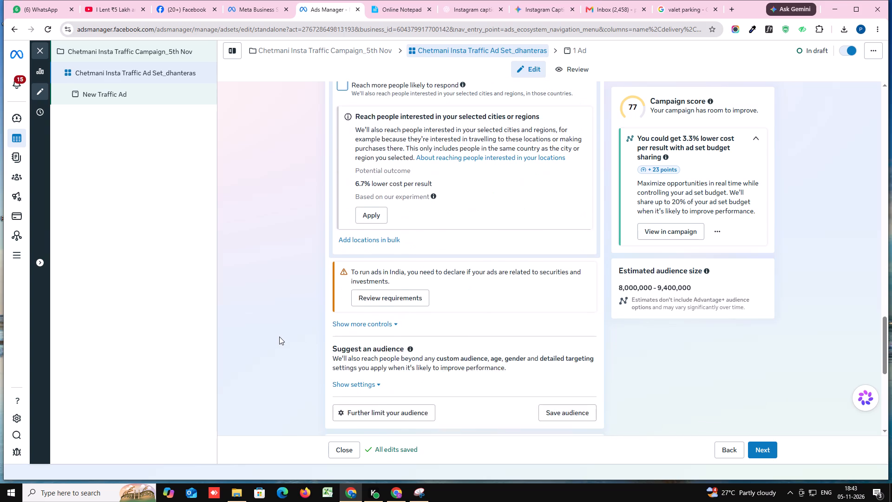
scroll(279, 337, down, 1)
click(391, 226)
scroll(274, 310, down, 1)
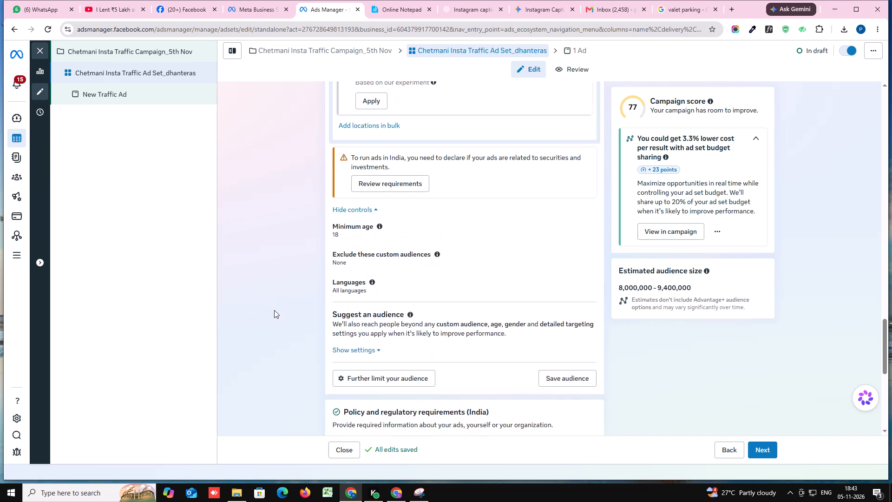
click(355, 321)
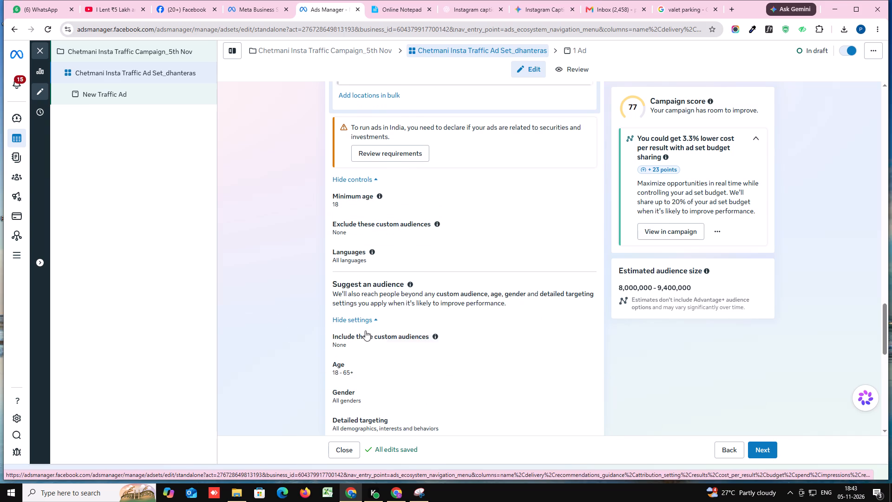
scroll(277, 350, down, 1)
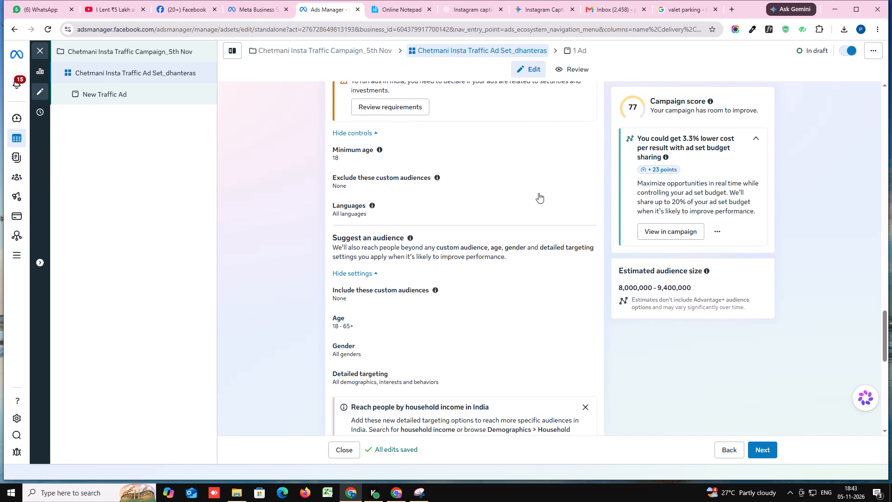
click(589, 152)
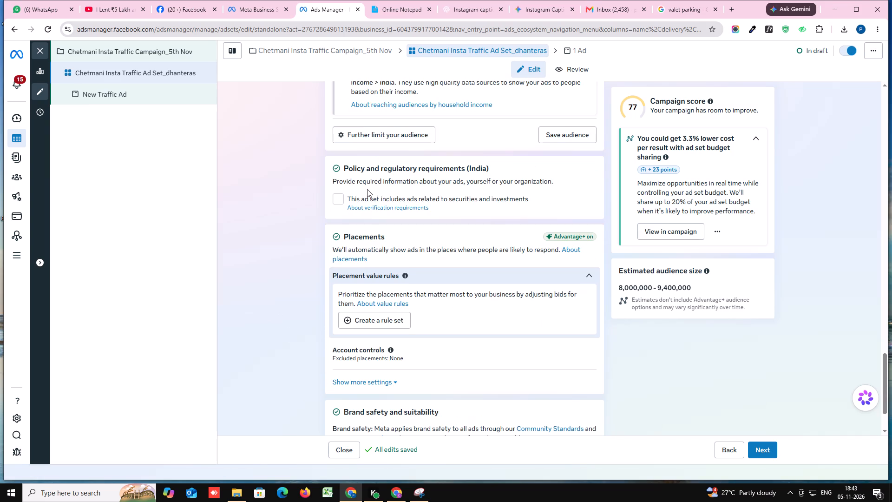
scroll(384, 336, up, 3)
scroll(384, 336, down, 4)
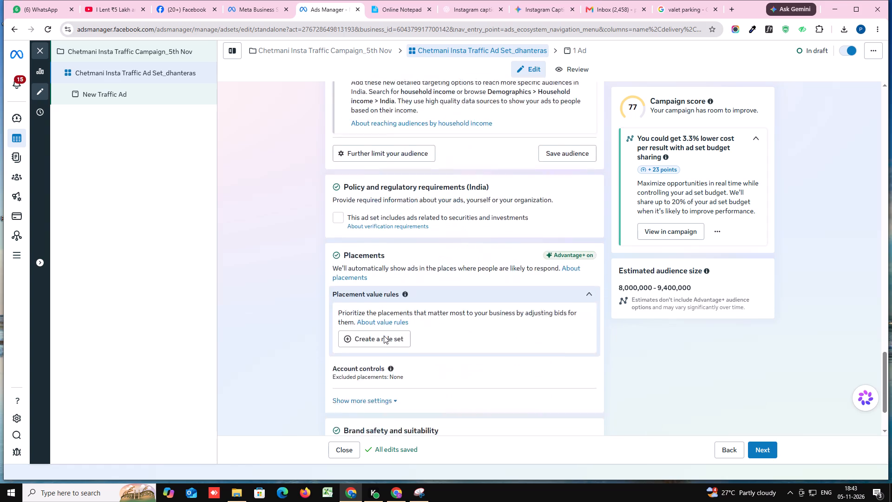
scroll(384, 332, up, 7)
scroll(376, 223, up, 2)
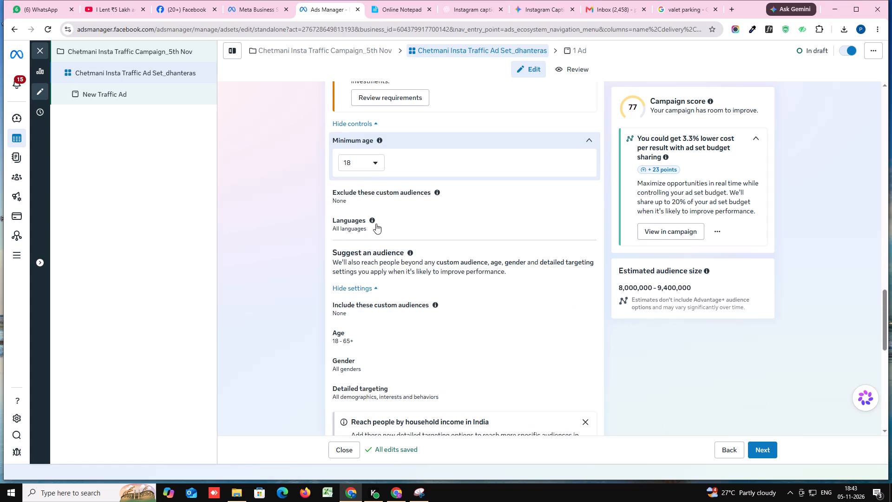
click(372, 161)
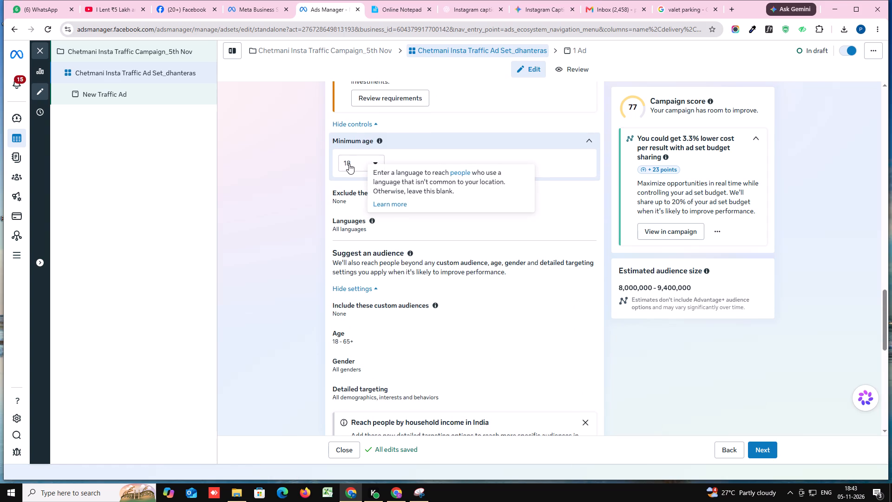
click(348, 163)
click(361, 293)
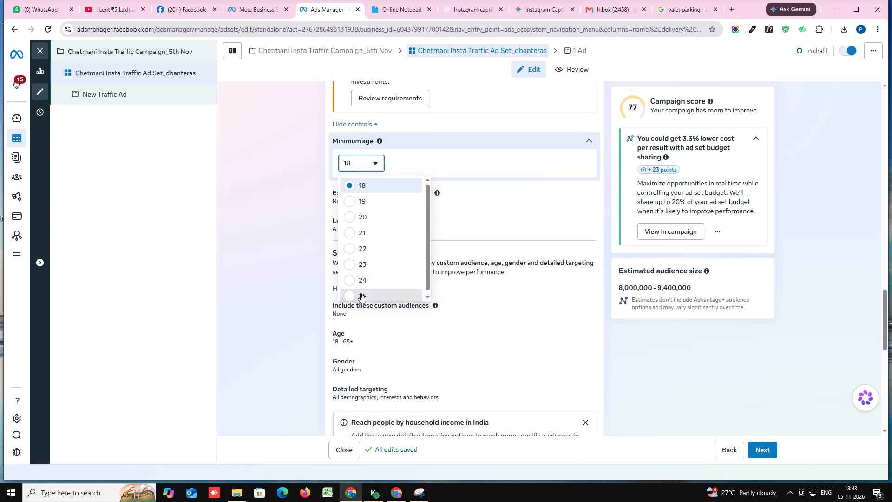
Set the suggested audience's age range to 25–65+.
click(591, 338)
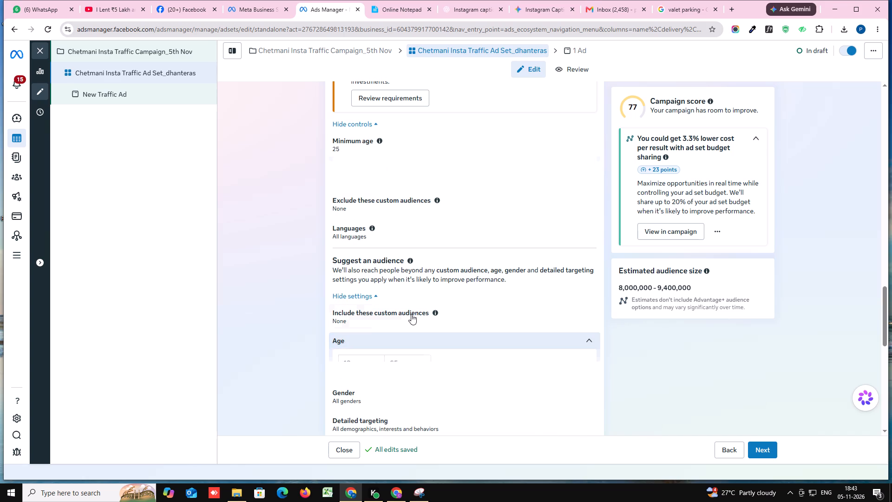
click(361, 329)
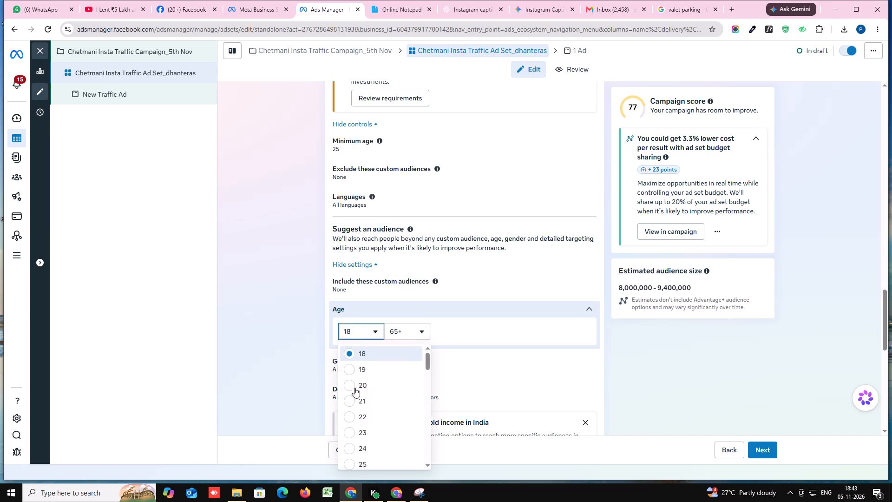
click(300, 314)
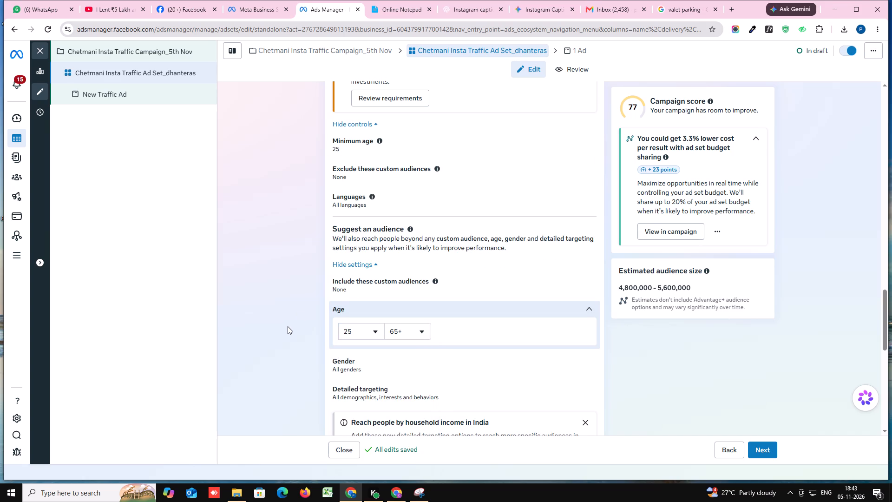
Show the additional placement settings of the Dhanteras ad set and open its Platforms setting for editing.
scroll(286, 327, down, 12)
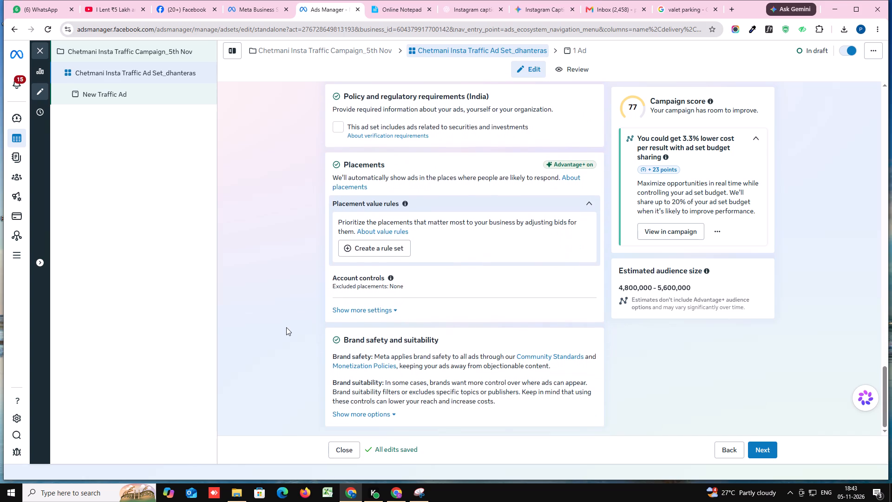
click(373, 304)
scroll(380, 356, down, 3)
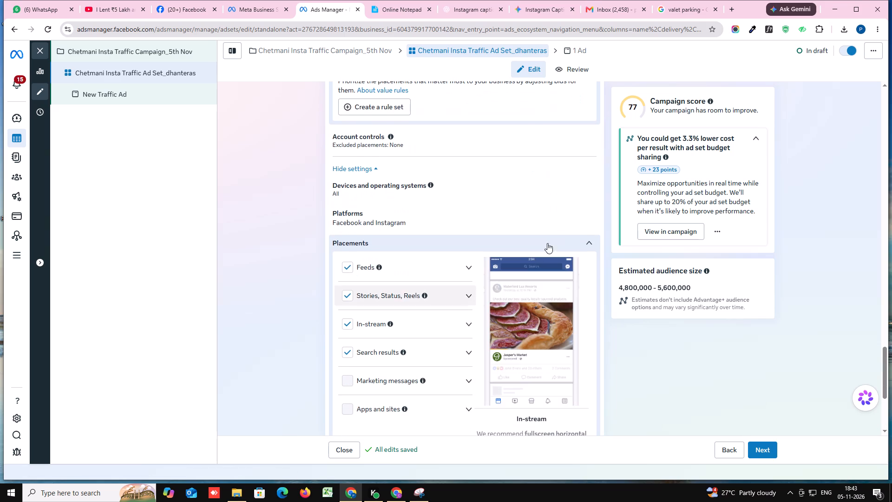
click(588, 218)
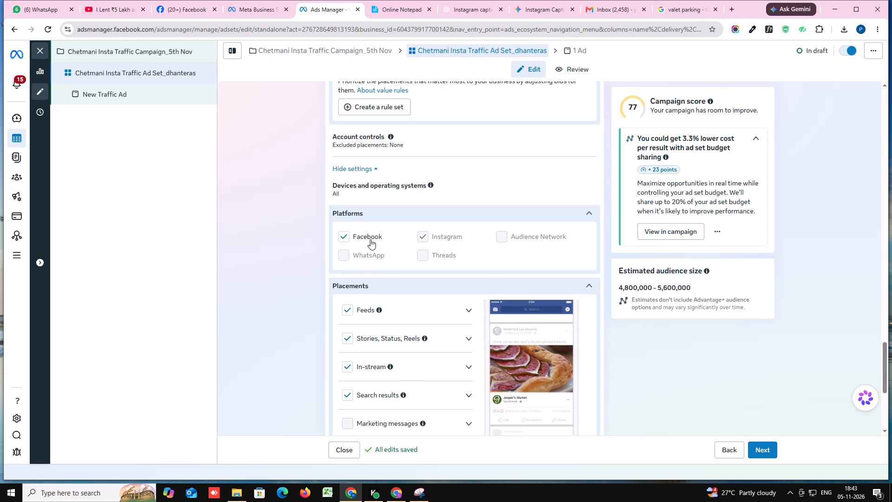
Try to deselect Facebook from the ad set's platforms, and proceed to the New Traffic Ad settings.
click(345, 232)
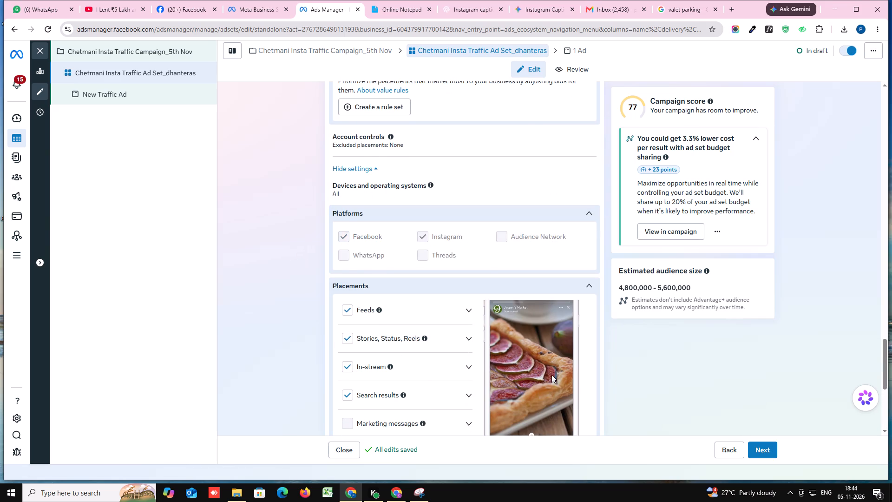
click(760, 445)
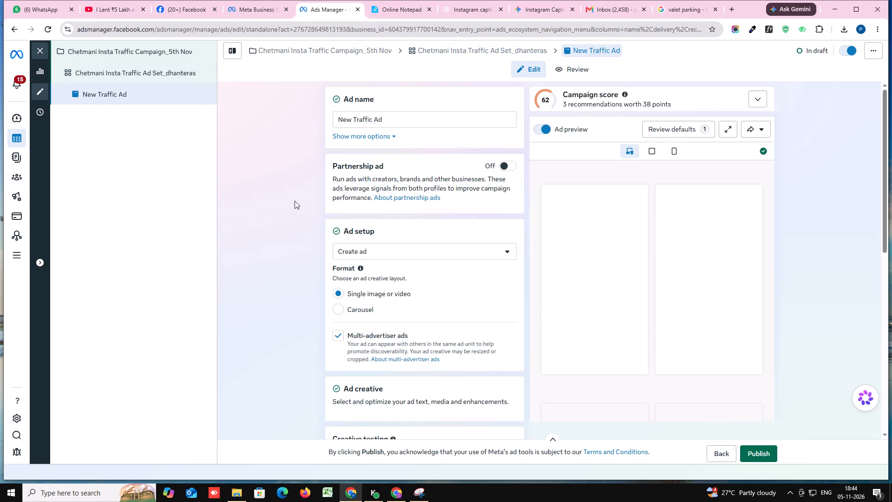
Change the ad setup of New Traffic Ad to Use existing posts.
click(365, 250)
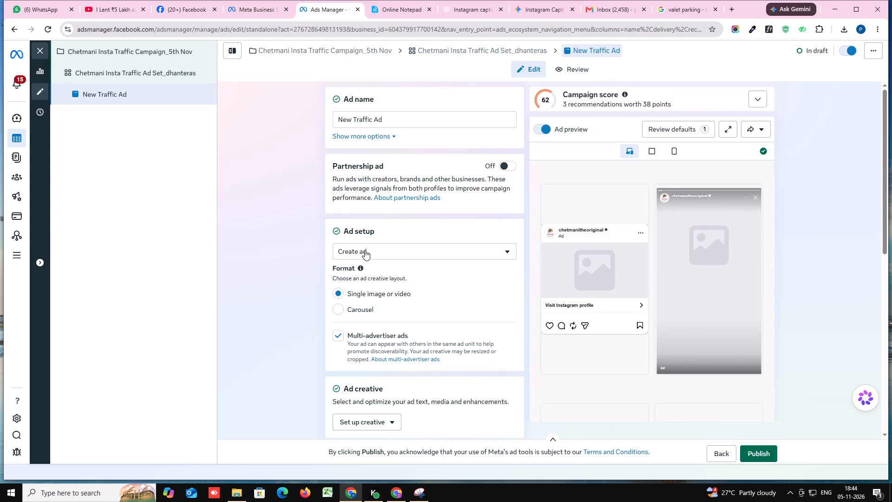
click(353, 287)
Choose the Nov 5, 2026 Instagram Reels post beginning "सजता है बनारस, सजाते हैं हम" as the ad creative.
scroll(274, 237, down, 1)
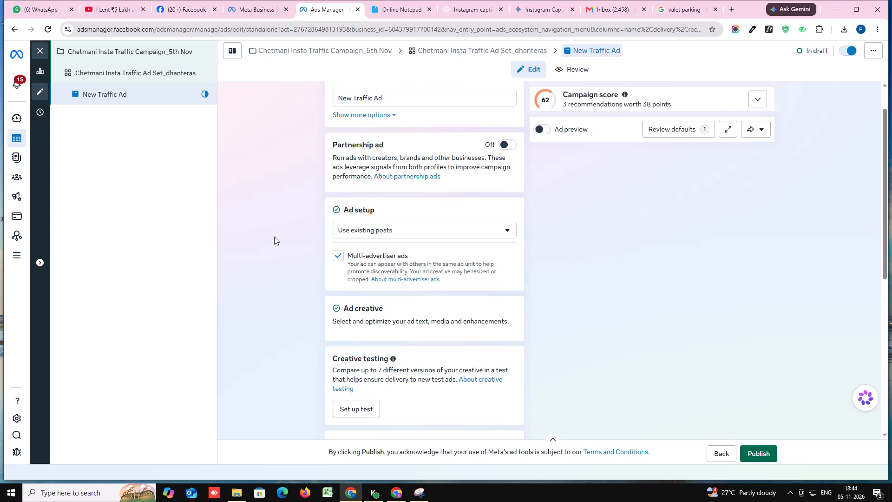
scroll(274, 237, down, 2)
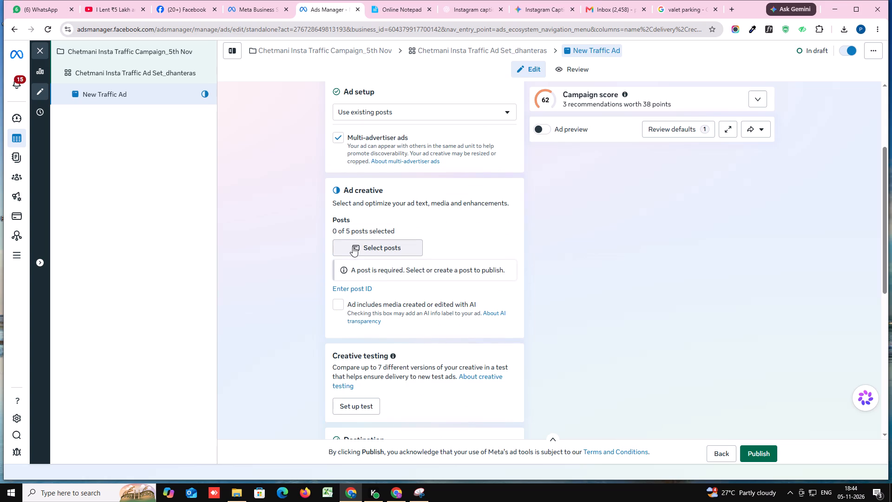
click(353, 246)
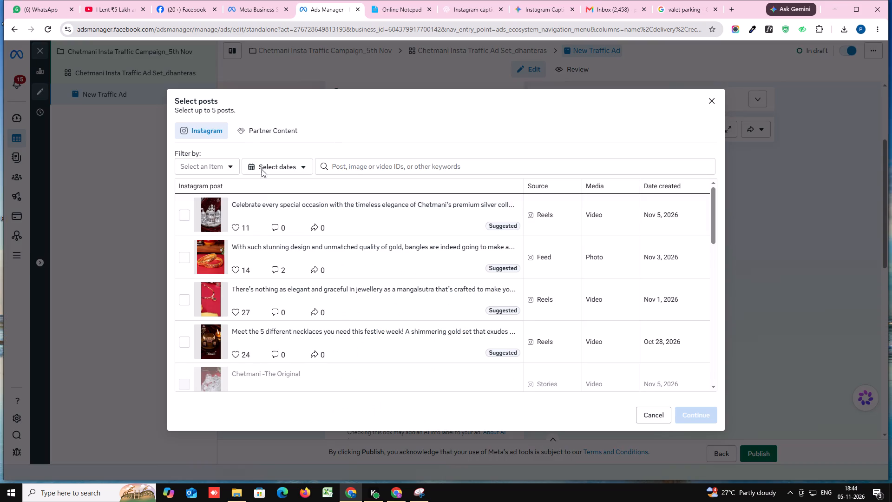
scroll(258, 241, down, 1)
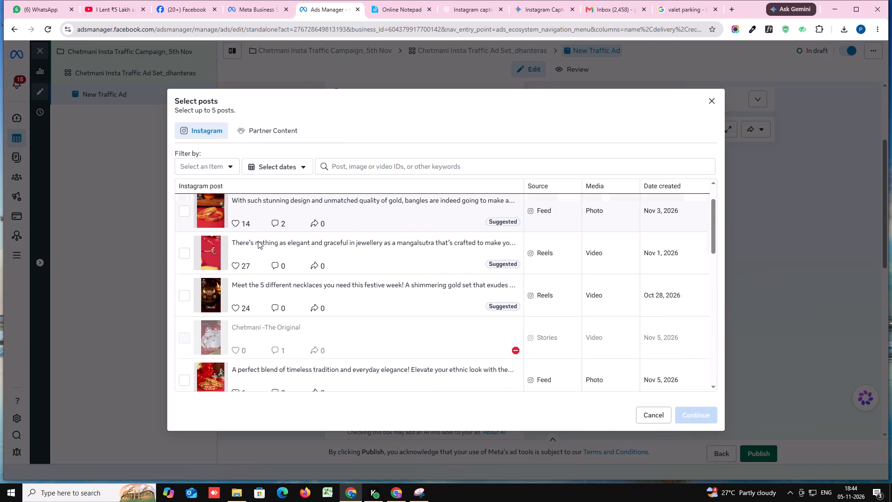
scroll(258, 241, down, 3)
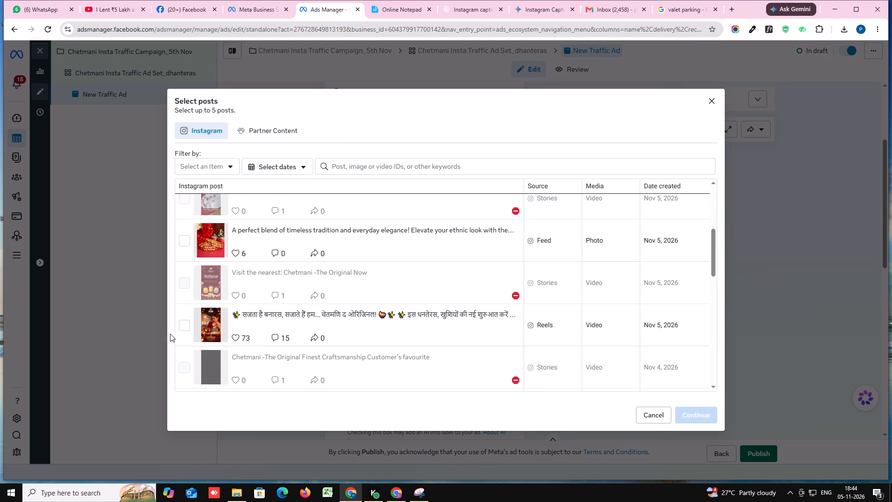
click(185, 322)
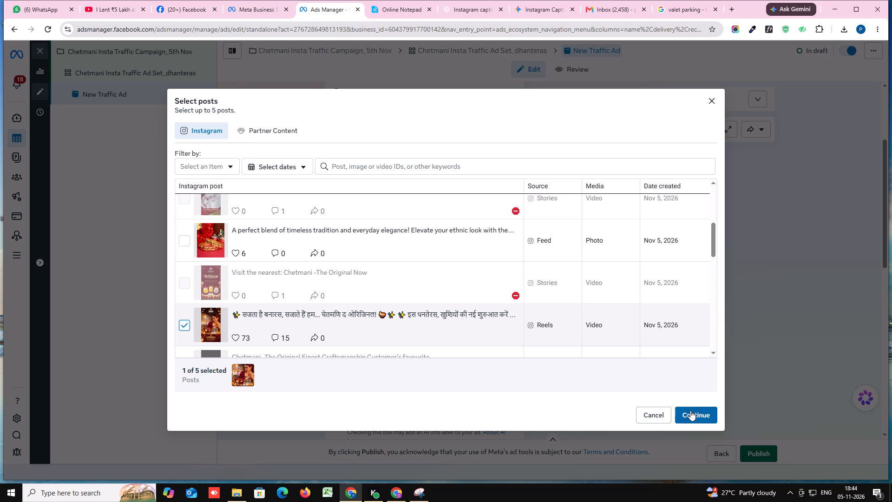
click(690, 410)
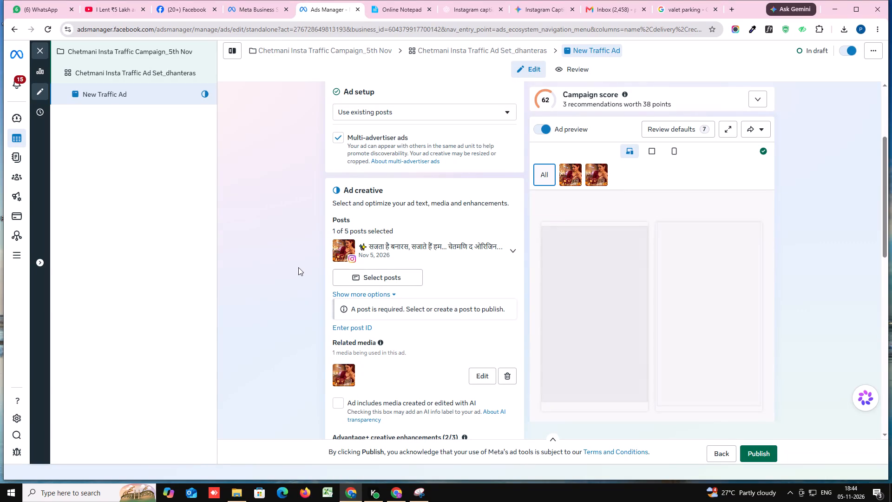
Check the remaining ad creative settings and publish the Chetmani Insta traffic campaign with its Dhanteras ad set and ad.
scroll(298, 267, down, 3)
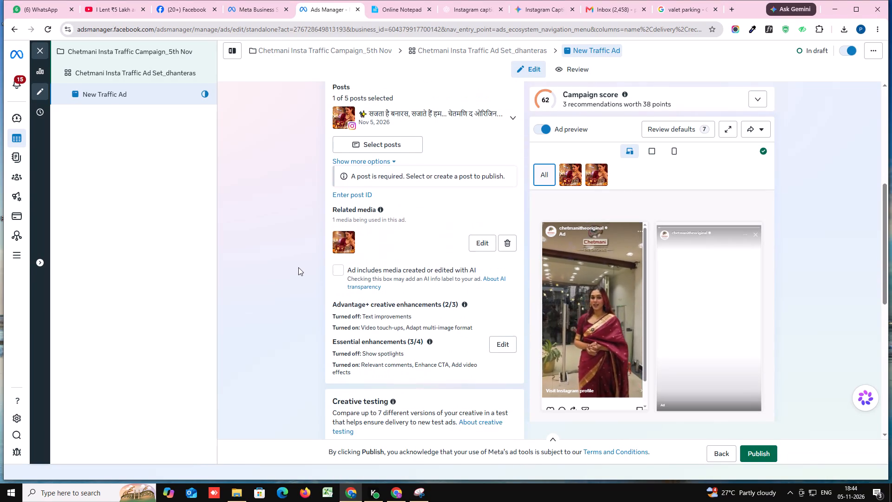
click(772, 455)
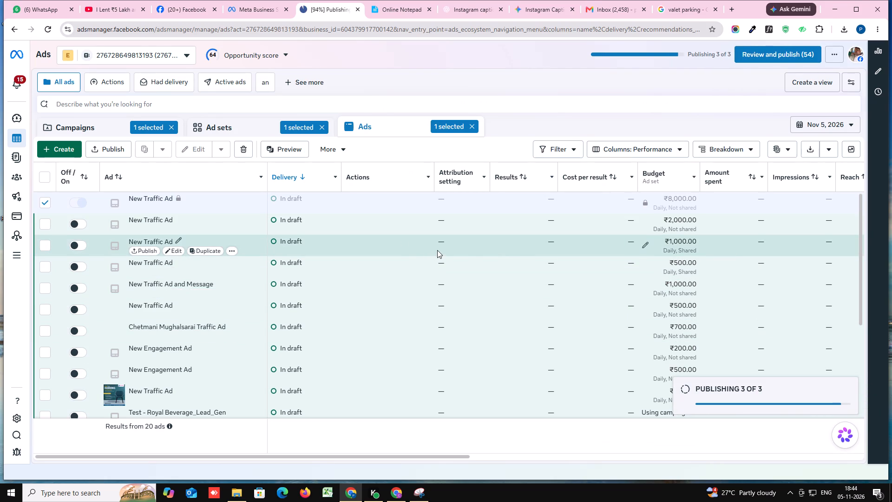
Clear the ad, ad set and campaign selections so that all of the account's campaigns are listed.
scroll(465, 306, down, 3)
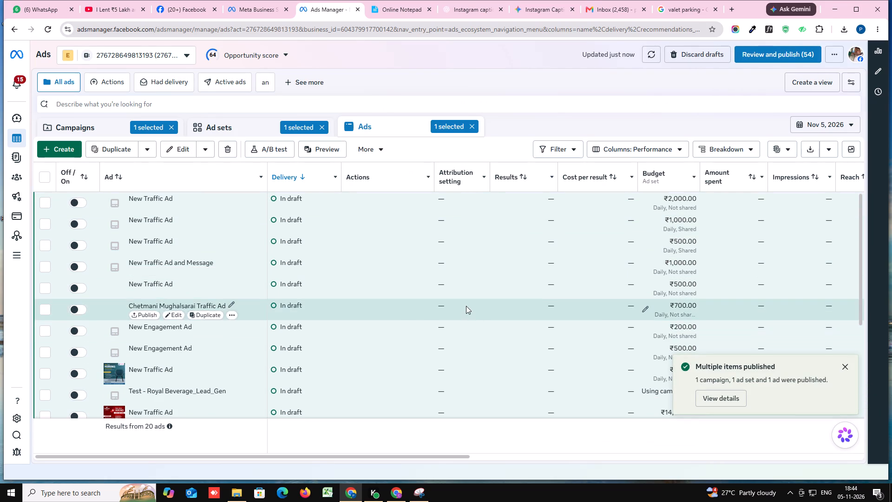
scroll(470, 304, down, 6)
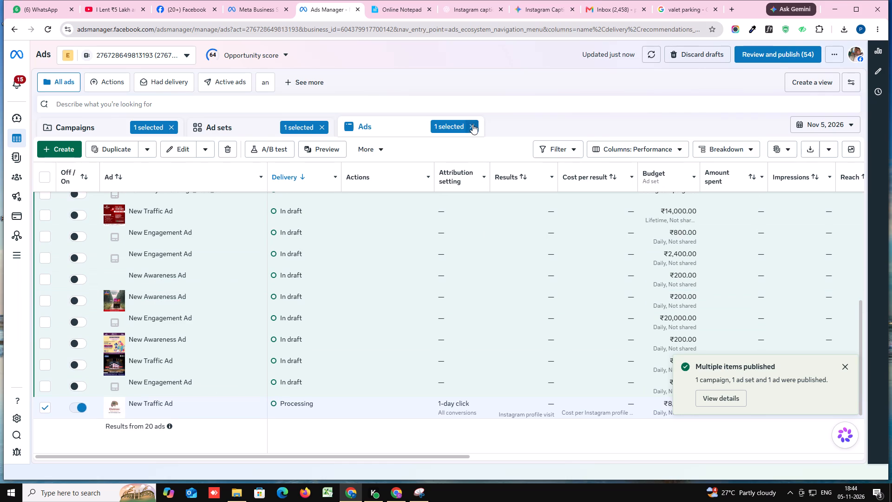
click(472, 125)
click(267, 121)
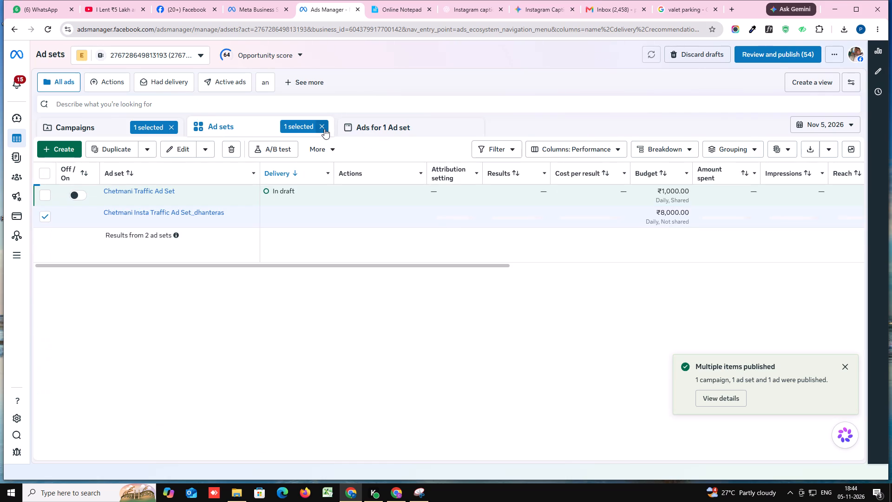
click(324, 125)
click(90, 127)
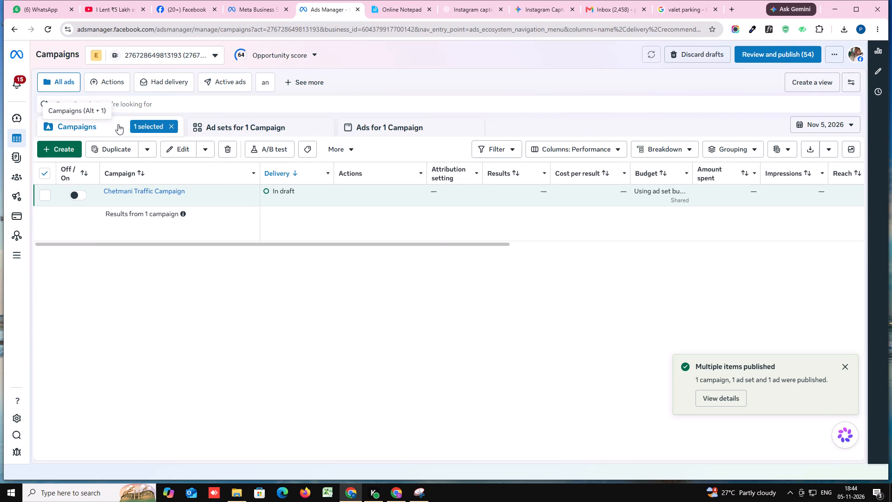
click(158, 126)
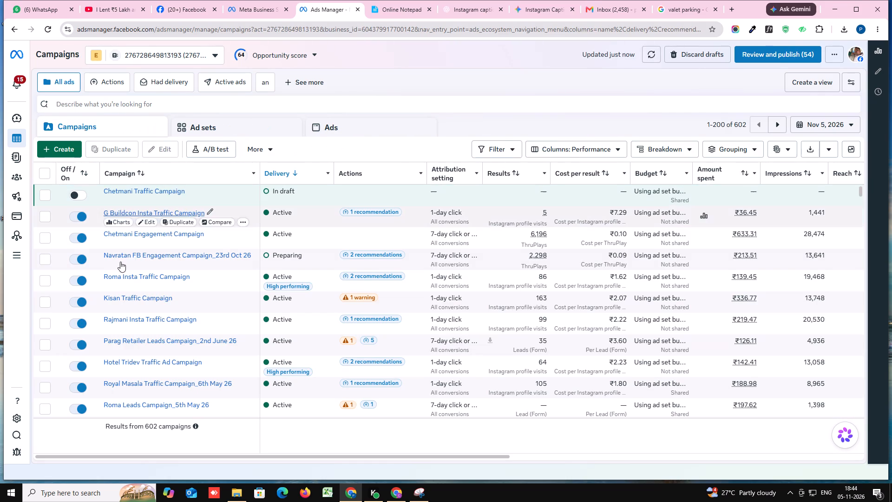
Look through the full campaign list for Chetmani Insta Traffic Campaign_5th Nov.
scroll(93, 276, down, 2)
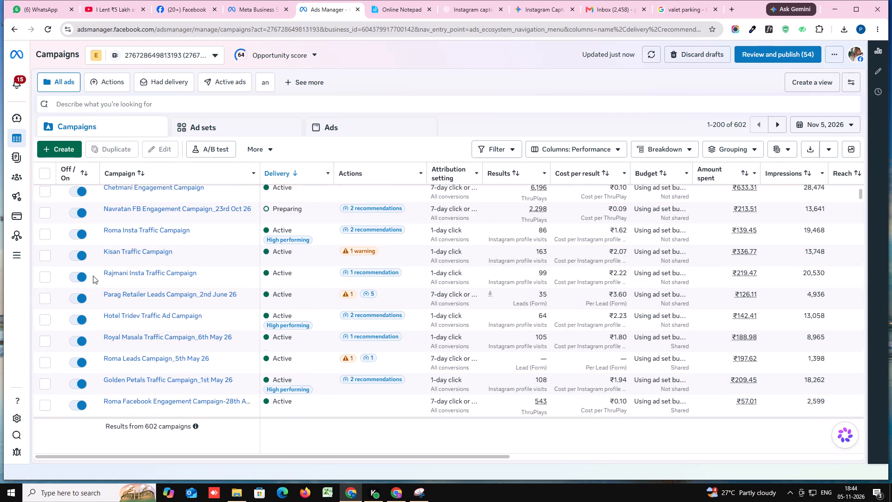
scroll(93, 276, down, 3)
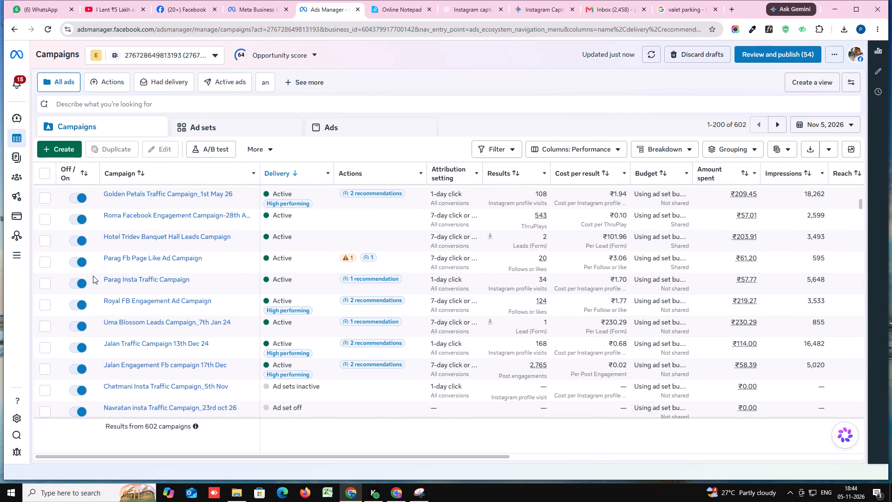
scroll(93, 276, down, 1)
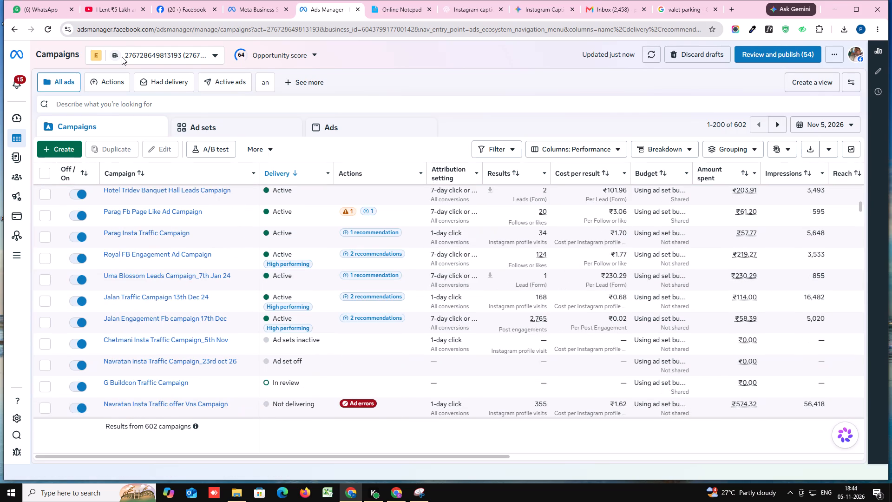
Try to close the browser tab with the YouTube video.
click(116, 4)
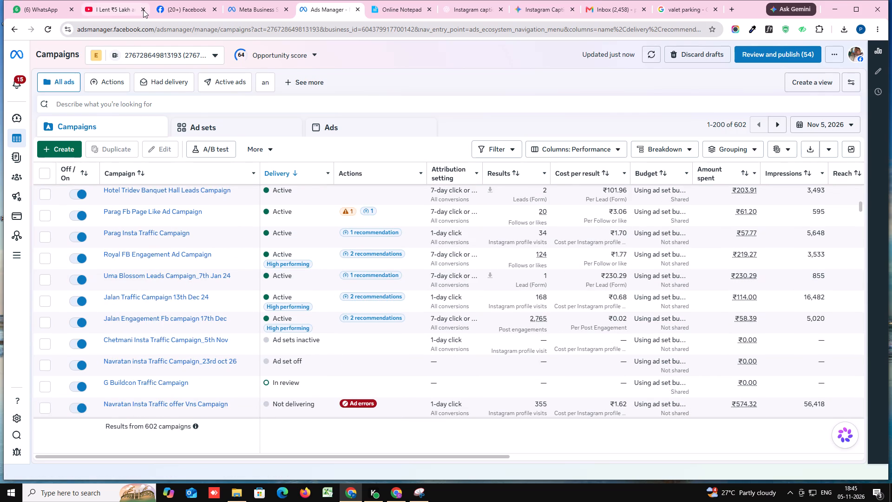
click(143, 8)
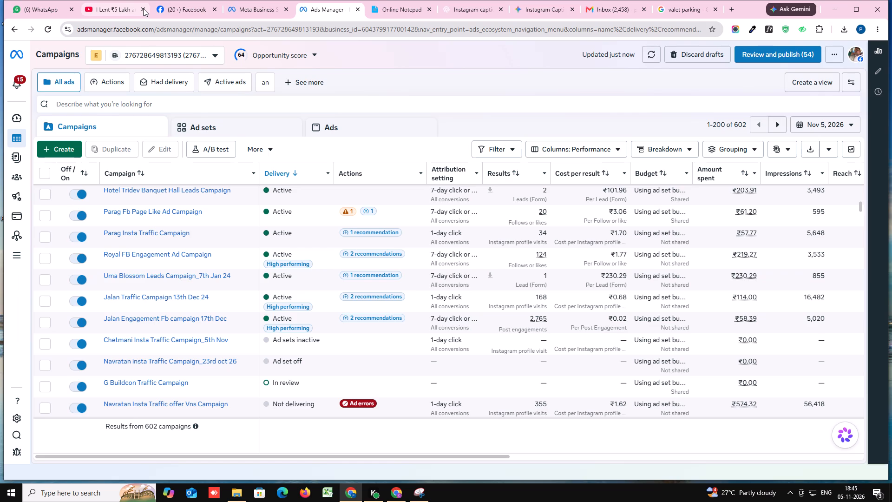
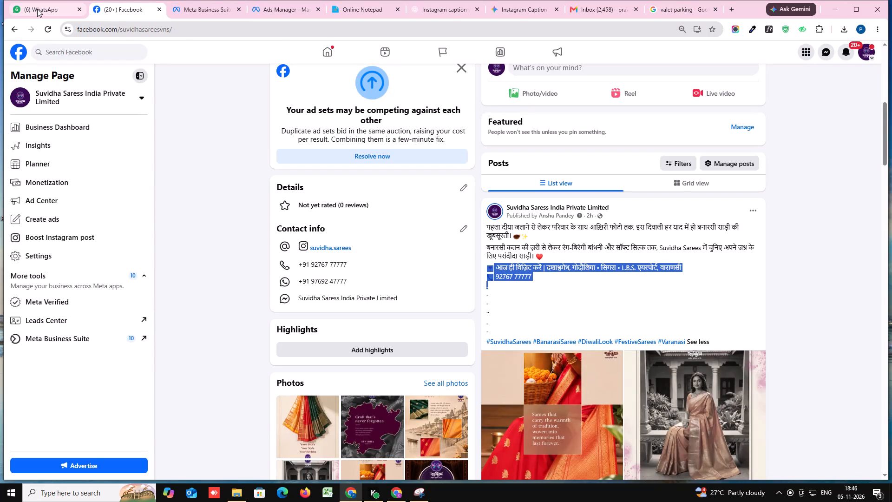
Close the Meta Business Suite page in the browser.
click(238, 8)
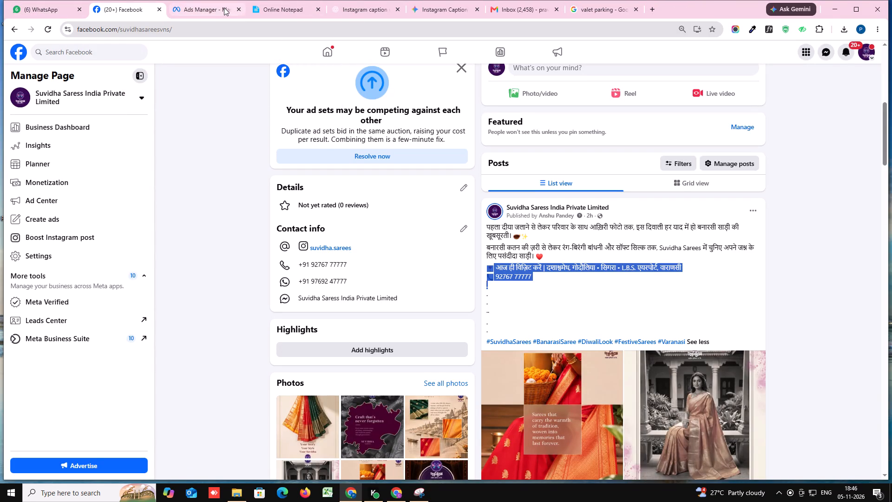
Switch to Ads Manager and look further down the campaign list, past the active campaigns, at the Chetmani and Navratan entries.
click(210, 5)
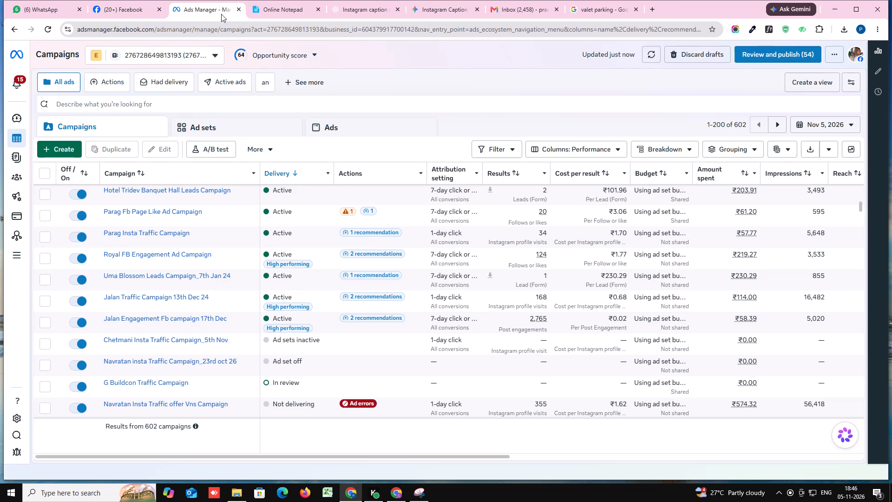
scroll(99, 259, down, 2)
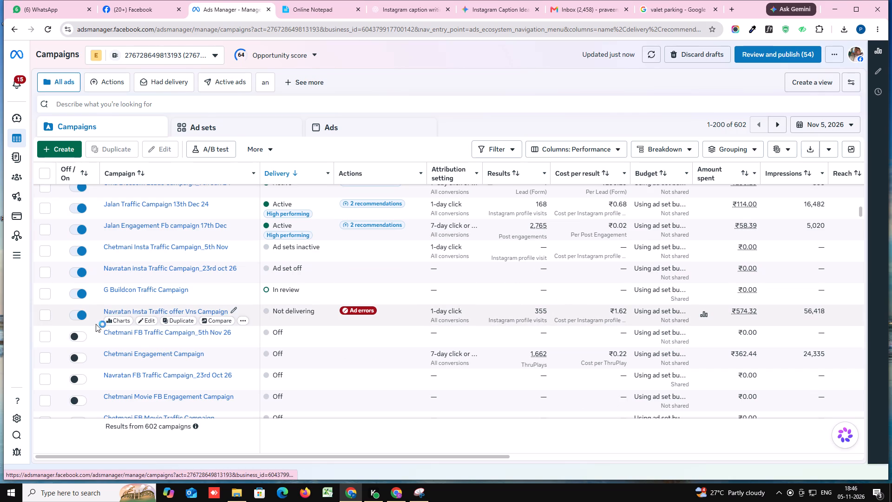
Filter the campaign list to campaign names containing chet.
scroll(92, 279, up, 4)
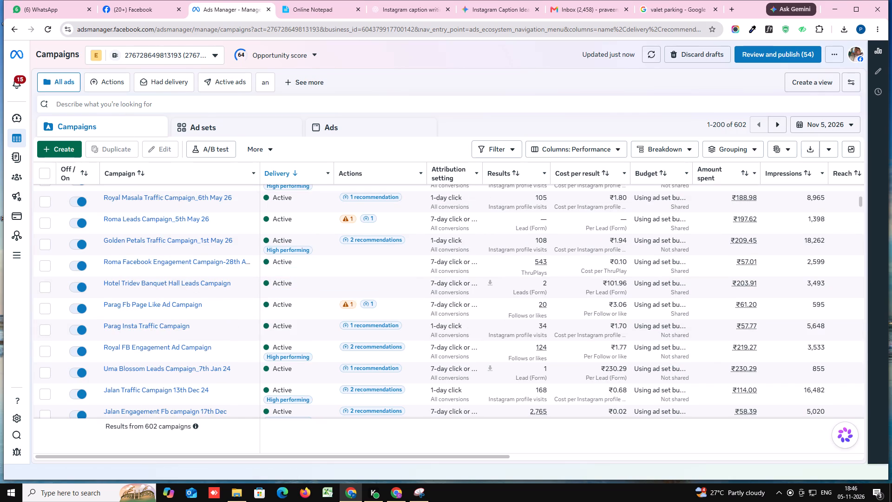
click(100, 104)
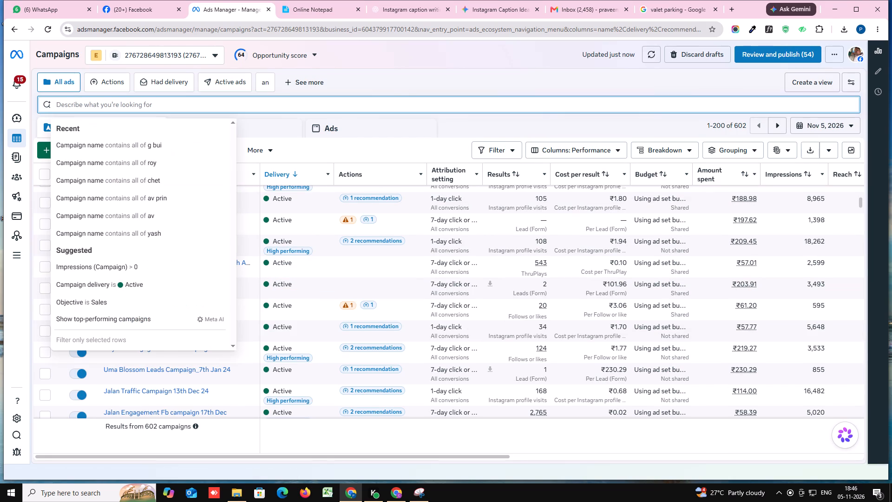
text(chet)
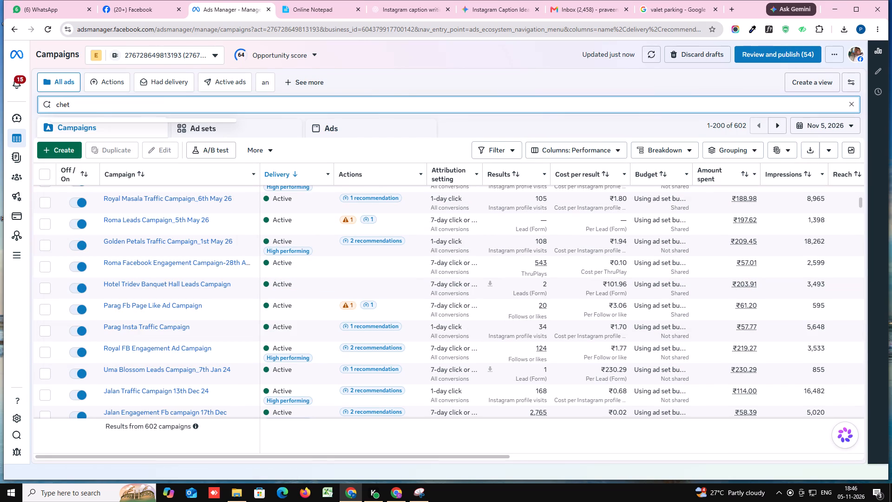
click(106, 144)
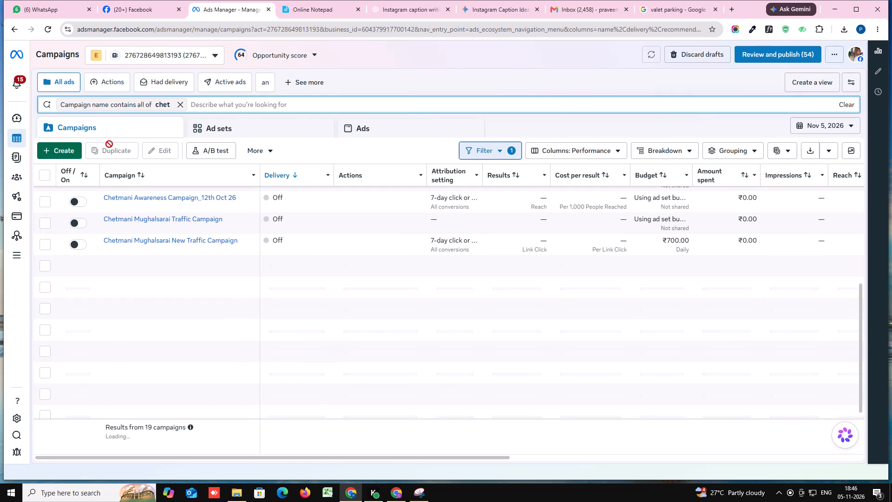
scroll(129, 269, up, 4)
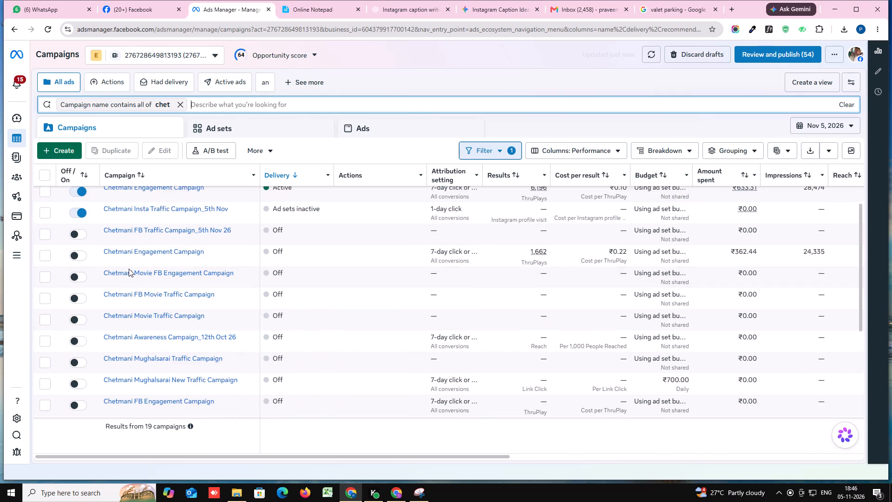
scroll(129, 269, up, 4)
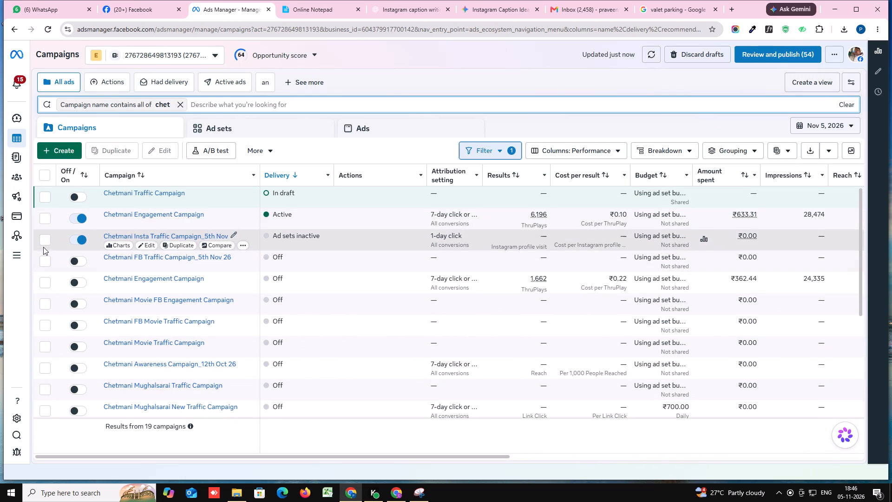
Select Chetmani Insta Traffic Campaign_5th Nov and its published ad set, and check the delivery of its ad.
click(43, 243)
click(243, 126)
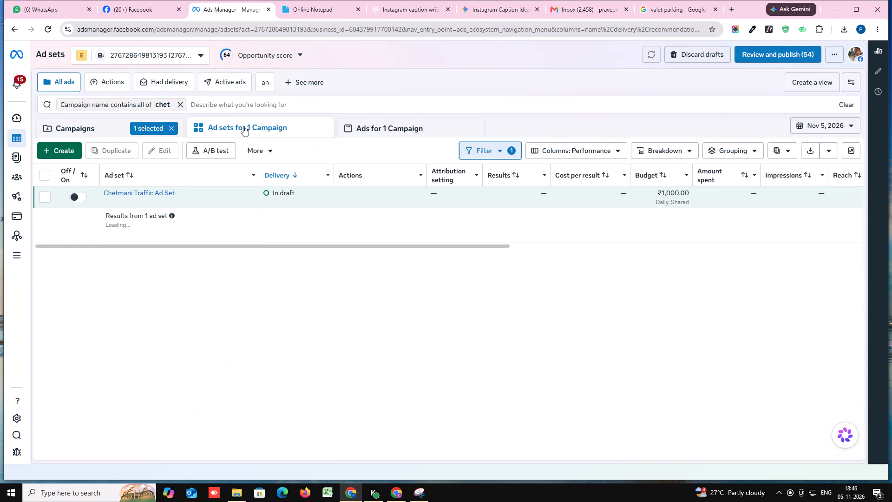
click(46, 218)
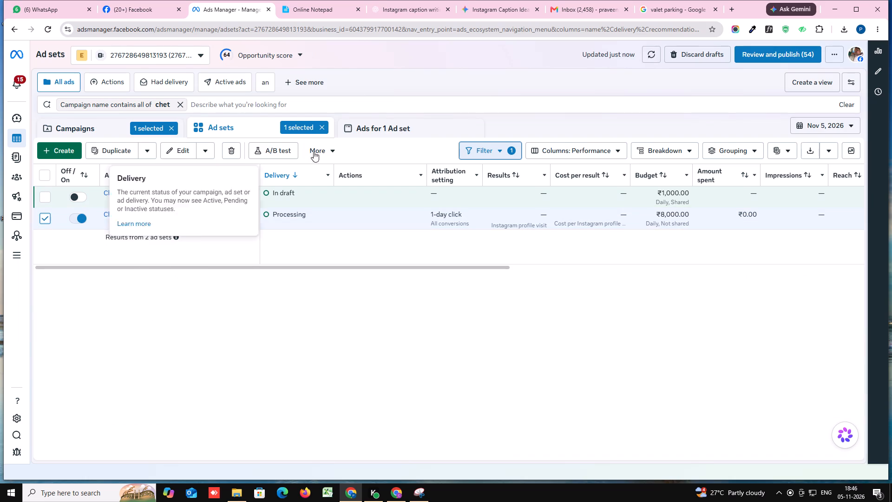
click(382, 127)
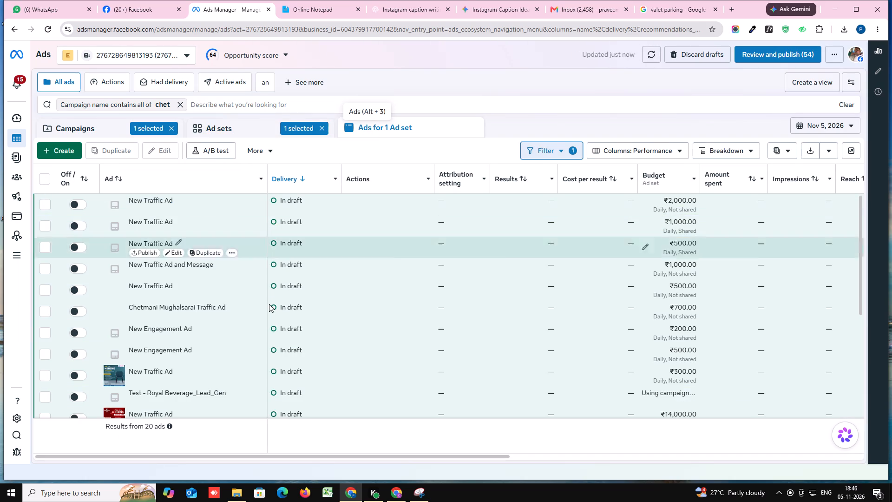
scroll(268, 305, down, 12)
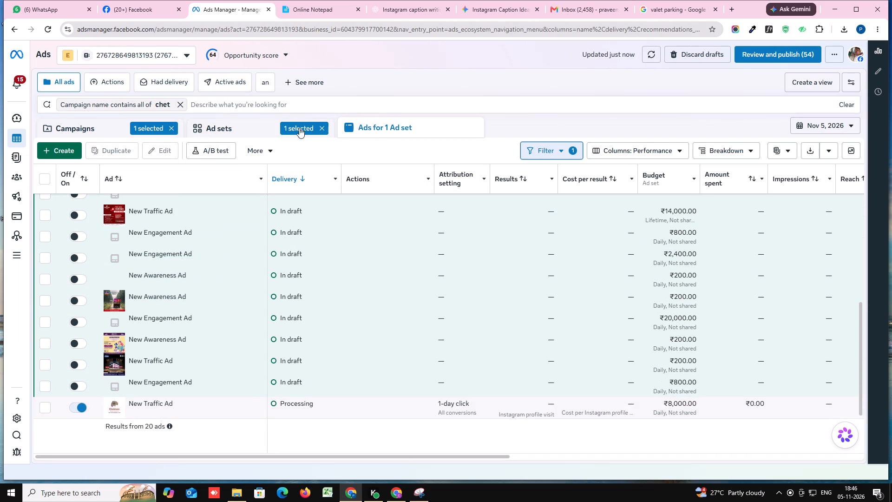
Clear the ad set and campaign selections and remove the chet name filter so that all campaigns are listed.
click(322, 128)
click(111, 129)
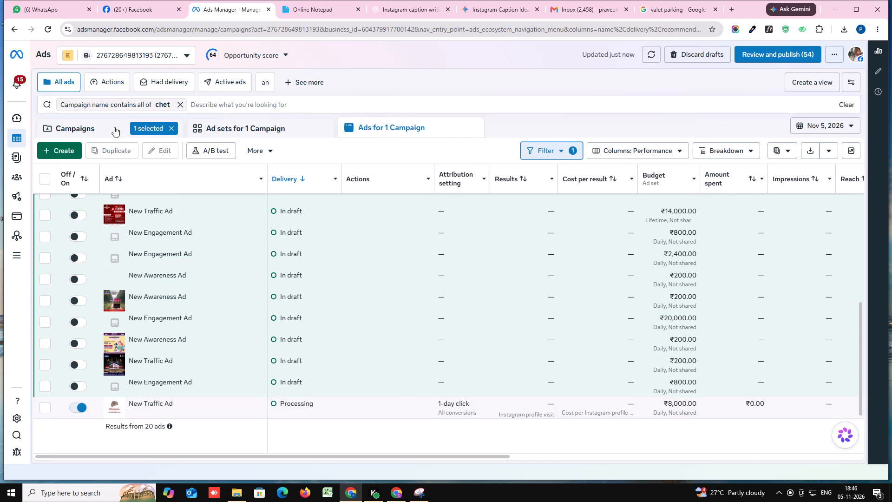
click(173, 125)
click(182, 100)
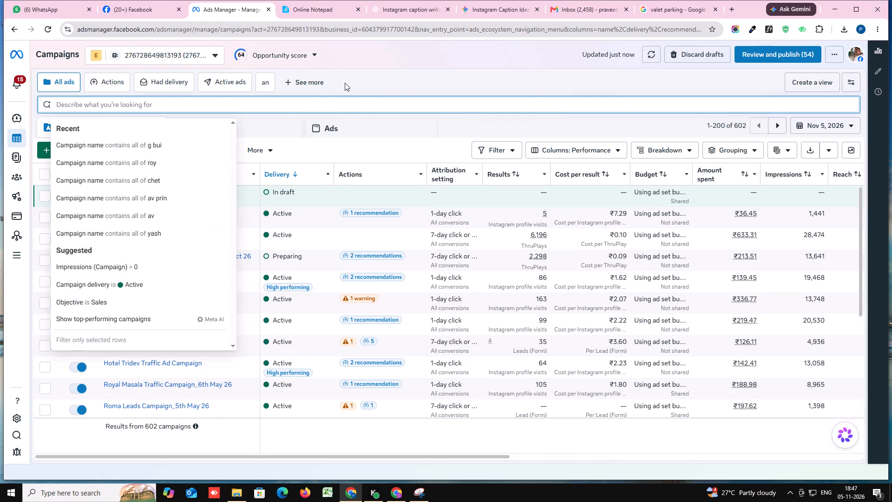
click(359, 67)
Select Navratan Insta Traffic offer Vns Campaign and its Navratan ad set, and find the ad set's published ad.
scroll(128, 294, down, 4)
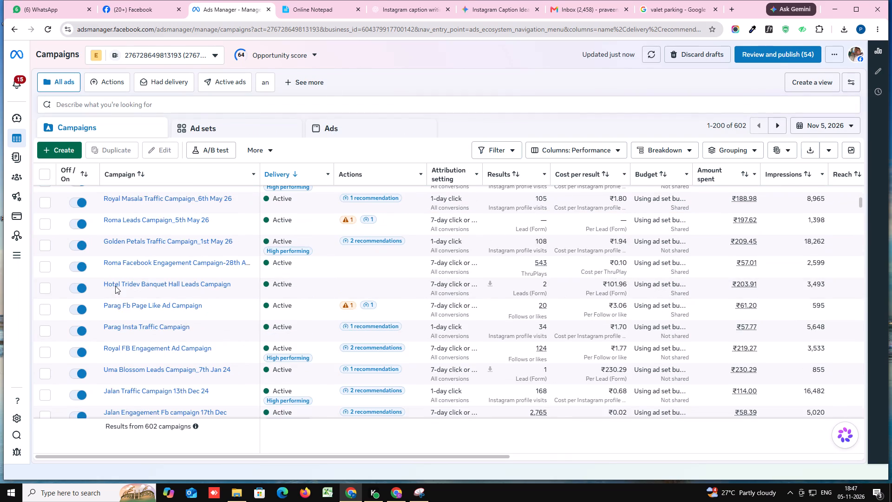
scroll(115, 286, down, 3)
click(43, 362)
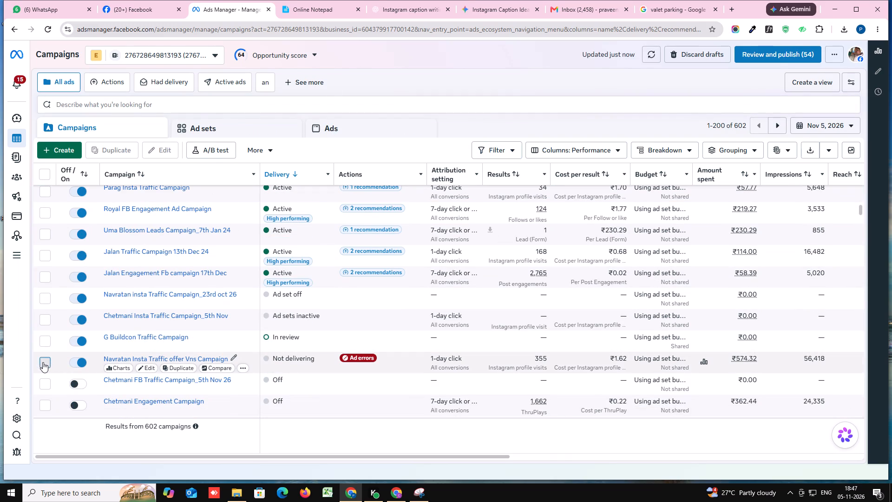
click(220, 126)
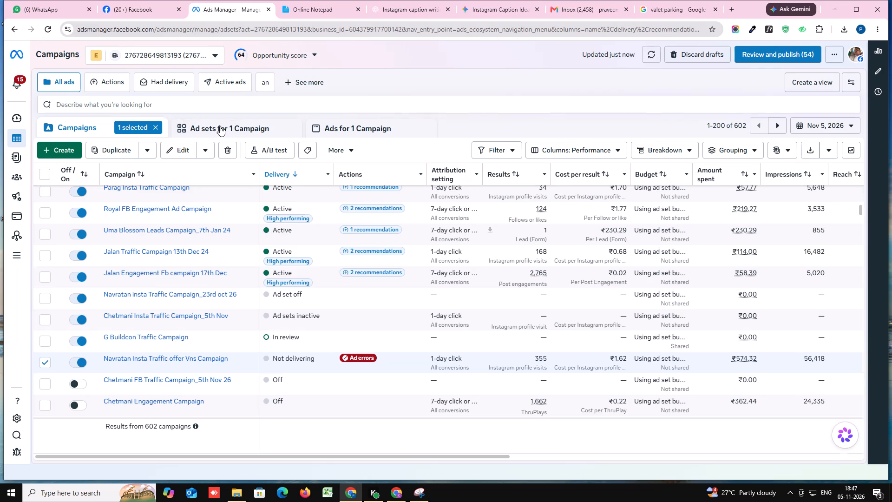
click(47, 217)
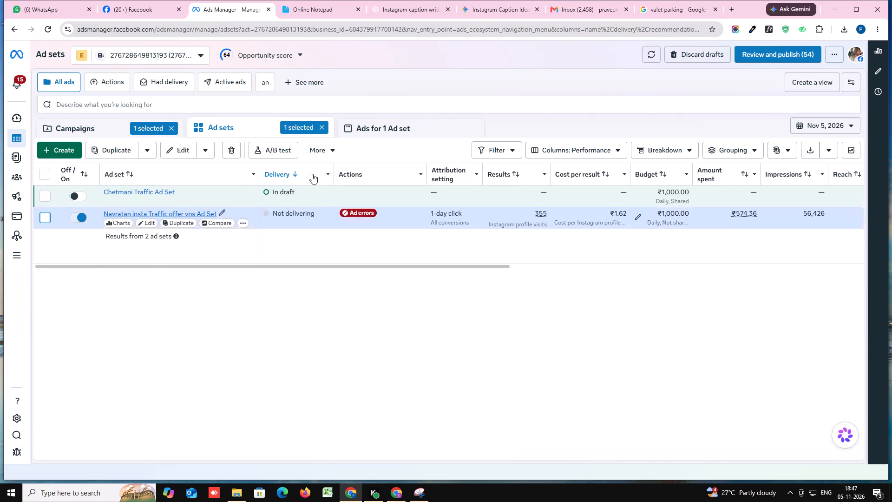
click(388, 122)
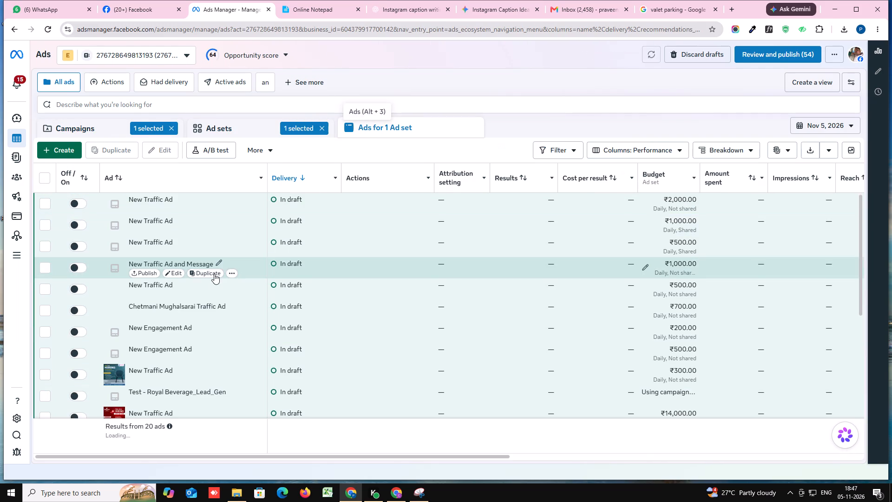
scroll(214, 274, down, 6)
scroll(215, 363, down, 6)
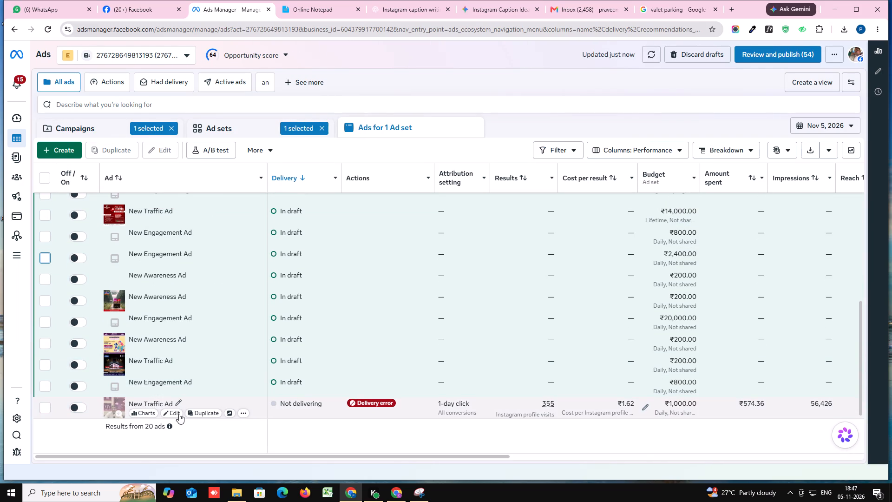
Switch on the published New Traffic Ad in the Navratan ad set.
click(74, 407)
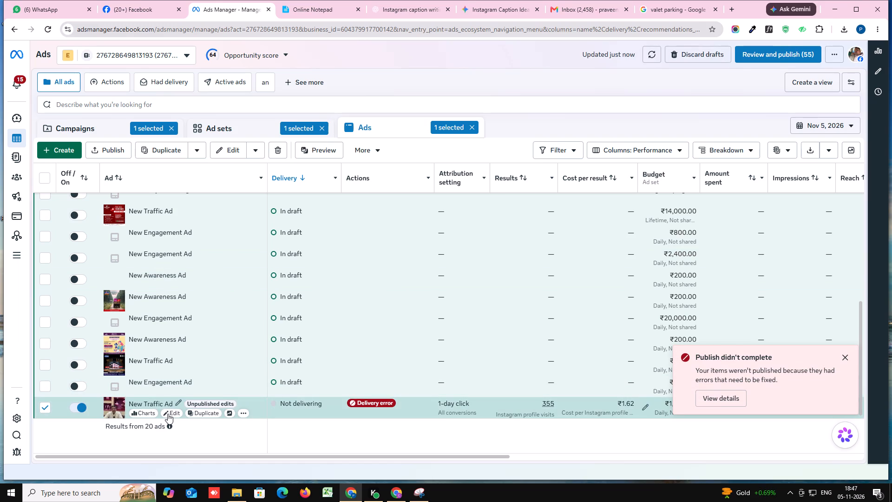
Open the Navratan New Traffic Ad for editing and review its creative, Advantage+ enhancements, destination and tracking settings without changing them.
click(168, 414)
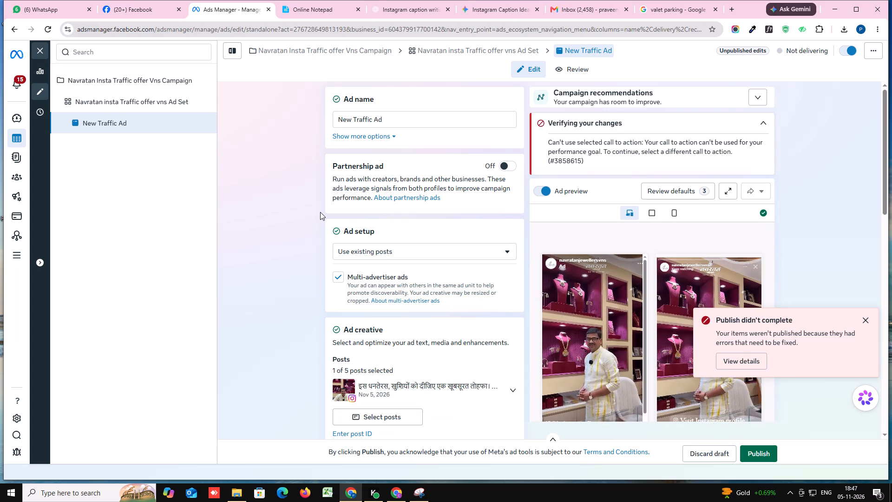
scroll(269, 243, down, 1)
scroll(295, 273, down, 2)
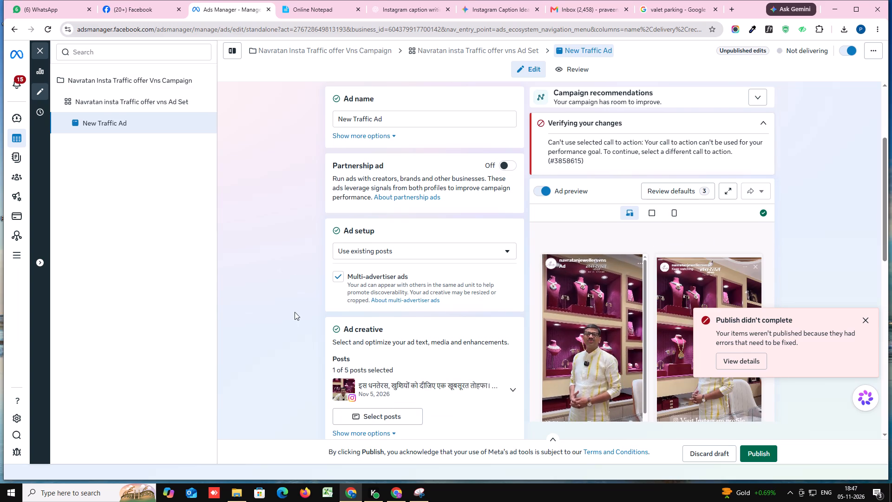
scroll(300, 310, down, 3)
scroll(288, 273, down, 2)
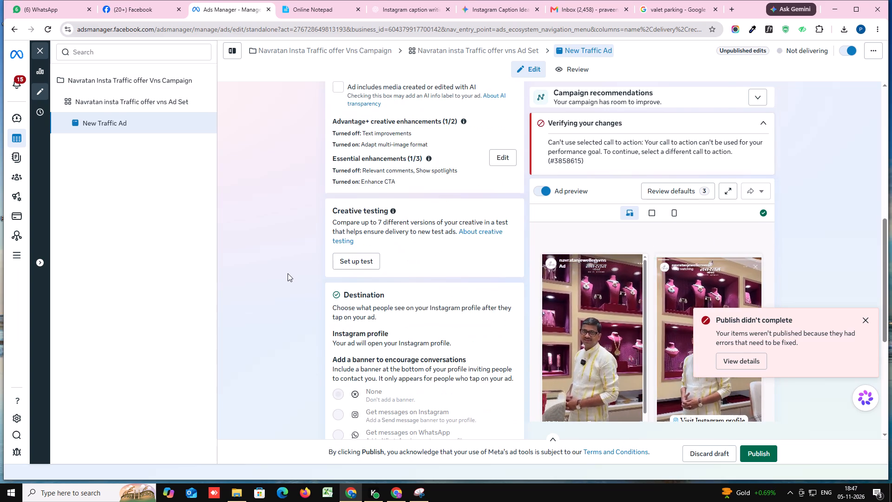
click(861, 323)
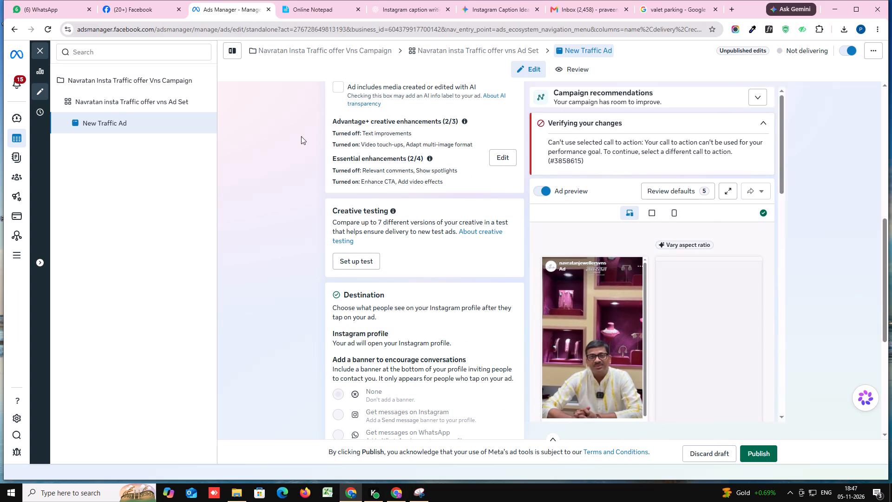
click(499, 160)
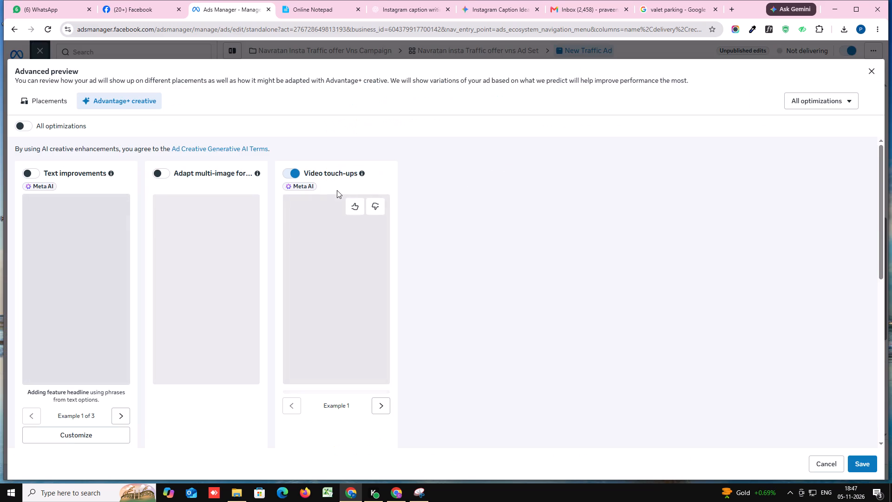
click(870, 68)
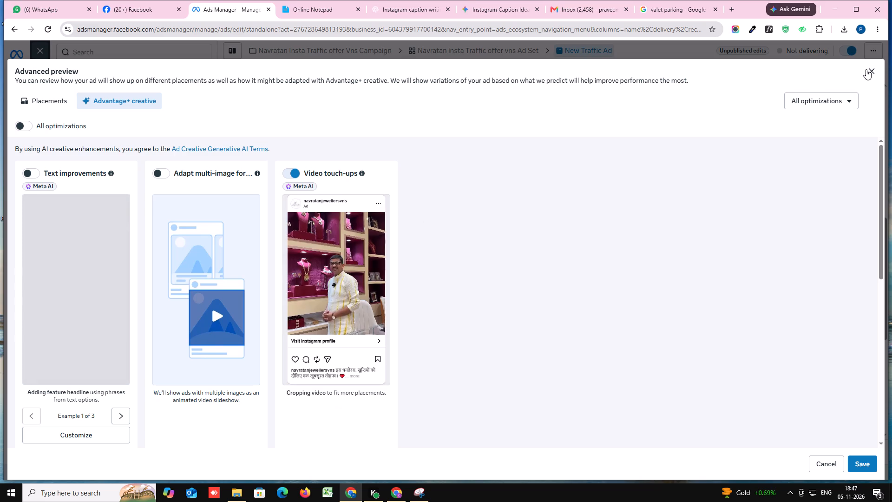
scroll(319, 207, up, 4)
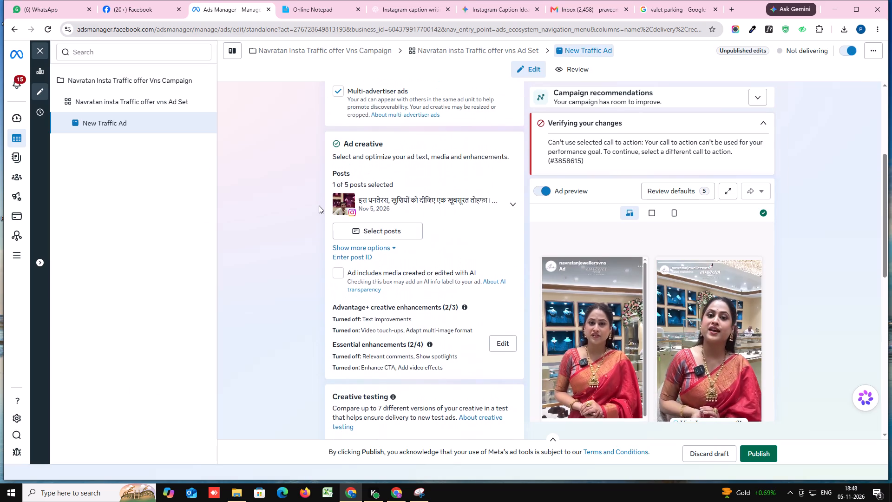
scroll(319, 205, down, 16)
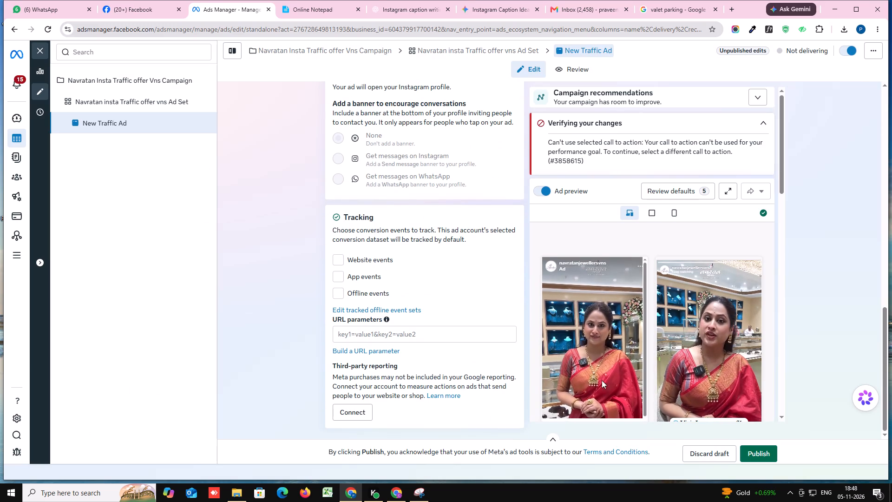
Publish the pending edits to the Navratan New Traffic Ad.
click(751, 449)
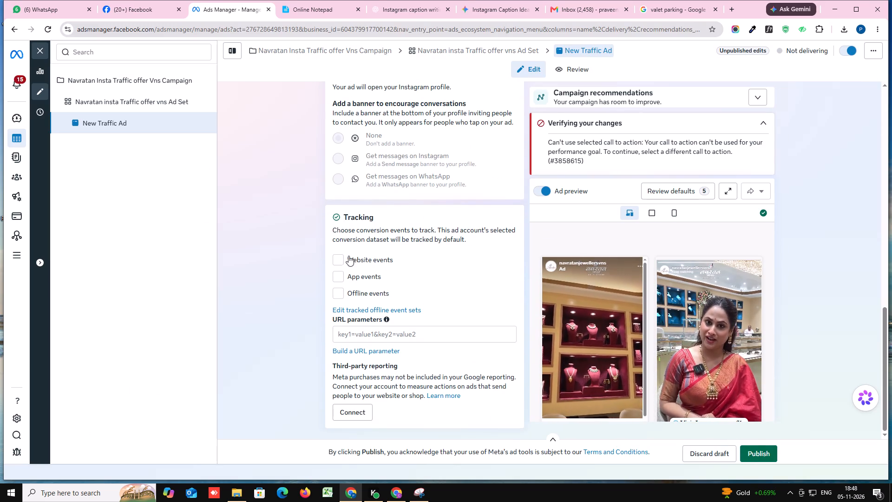
scroll(270, 298, down, 4)
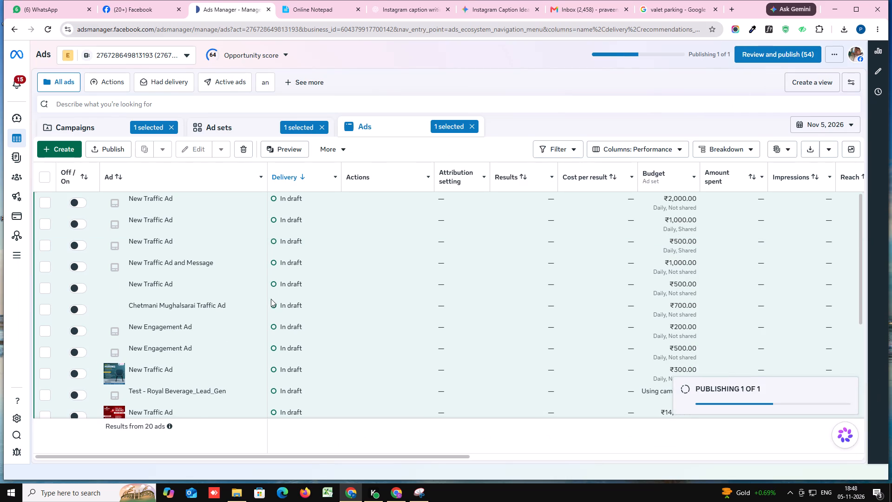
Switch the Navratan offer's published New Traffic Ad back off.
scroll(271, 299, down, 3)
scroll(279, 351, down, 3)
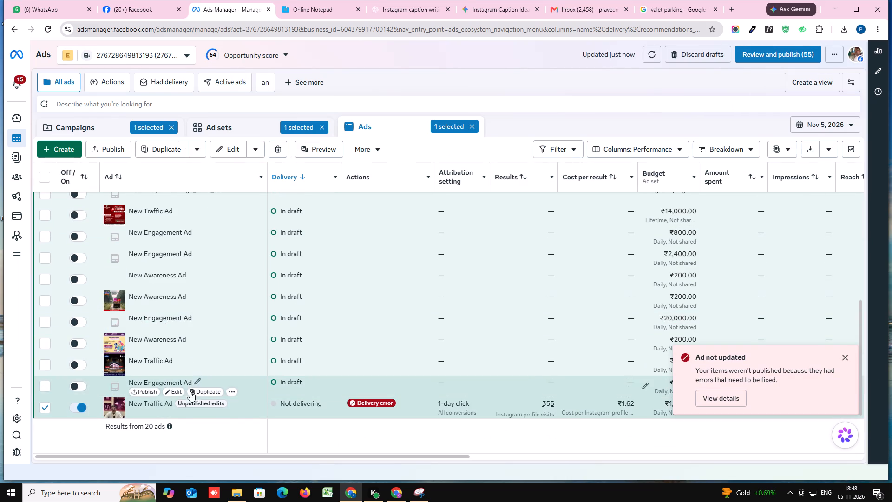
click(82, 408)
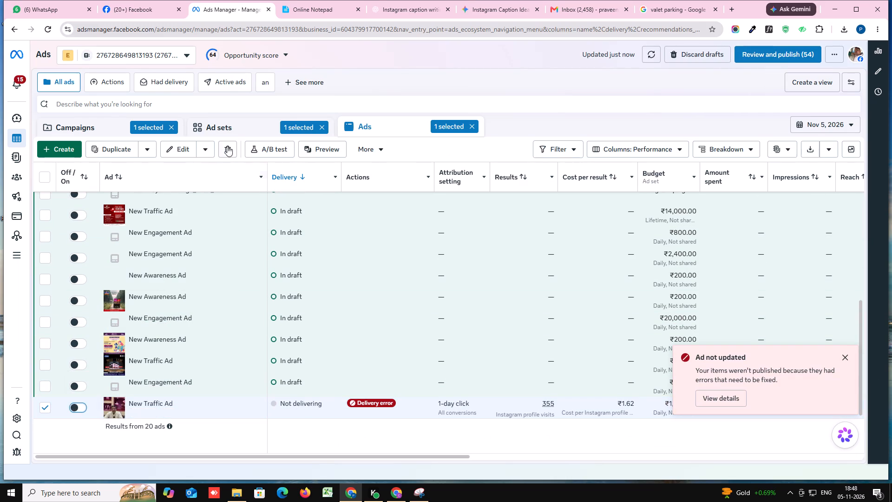
Turn off the Navratan insta Traffic offer vns Ad Set.
click(231, 125)
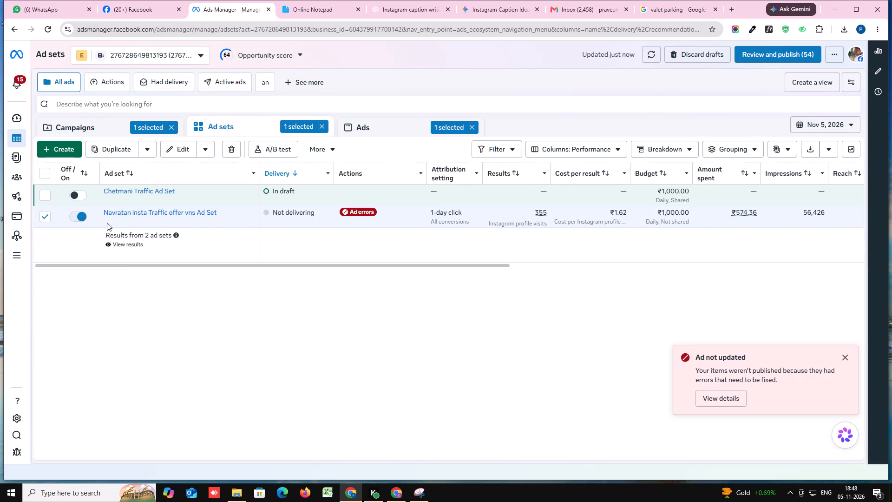
click(83, 217)
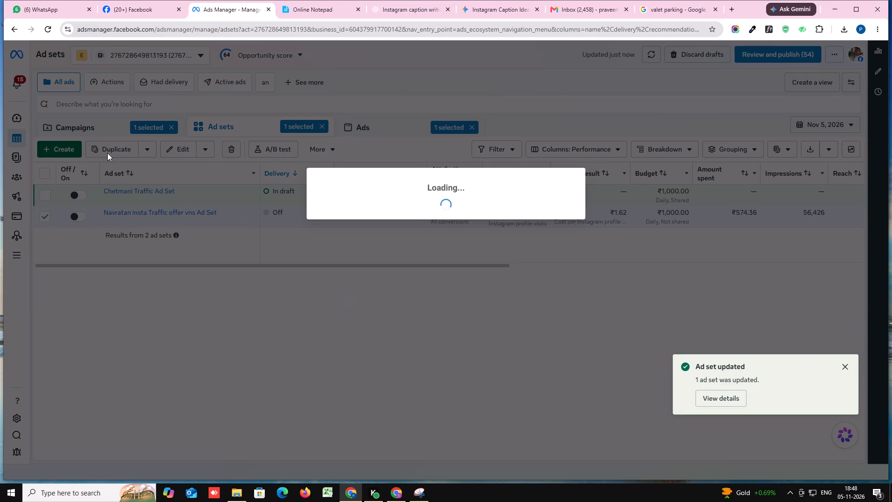
Turn off Navratan Insta Traffic offer Vns Campaign in the campaign list.
click(100, 122)
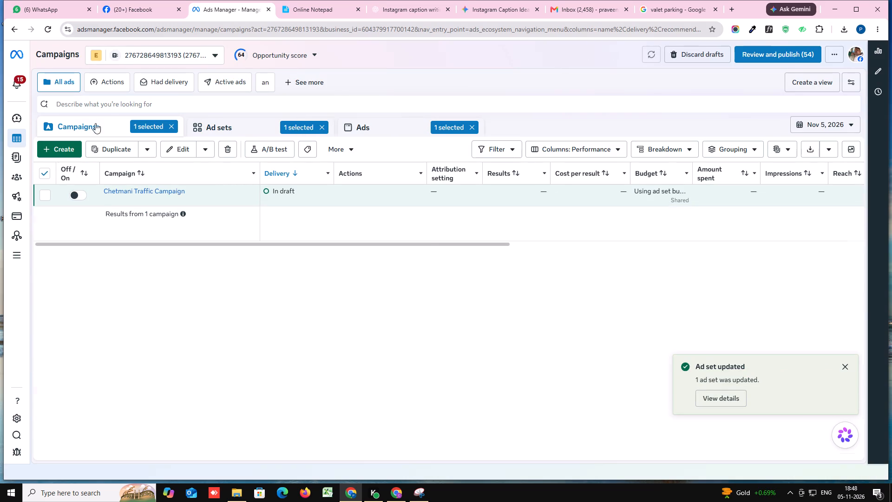
scroll(100, 337, down, 8)
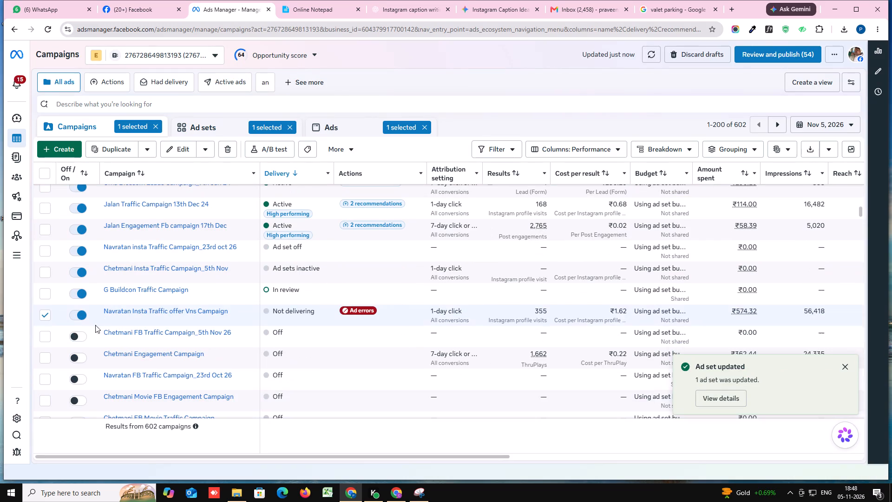
click(81, 314)
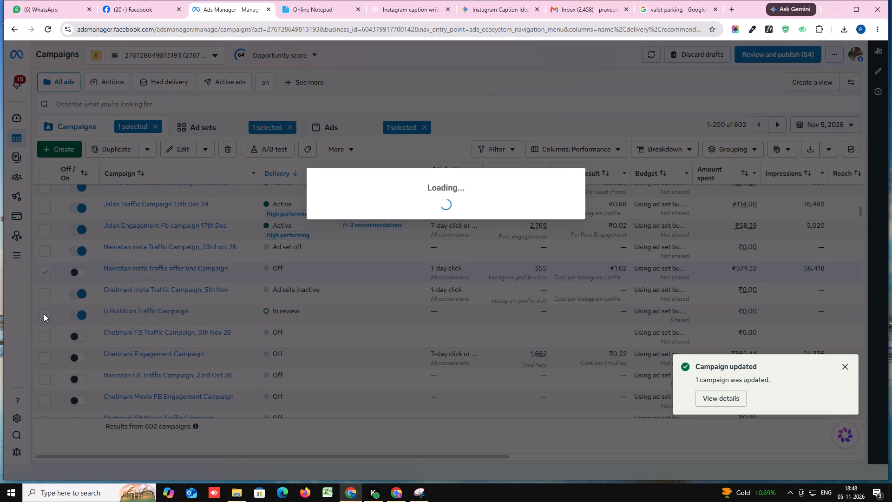
Clear the Navratan campaign, ad and ad set selections.
click(43, 271)
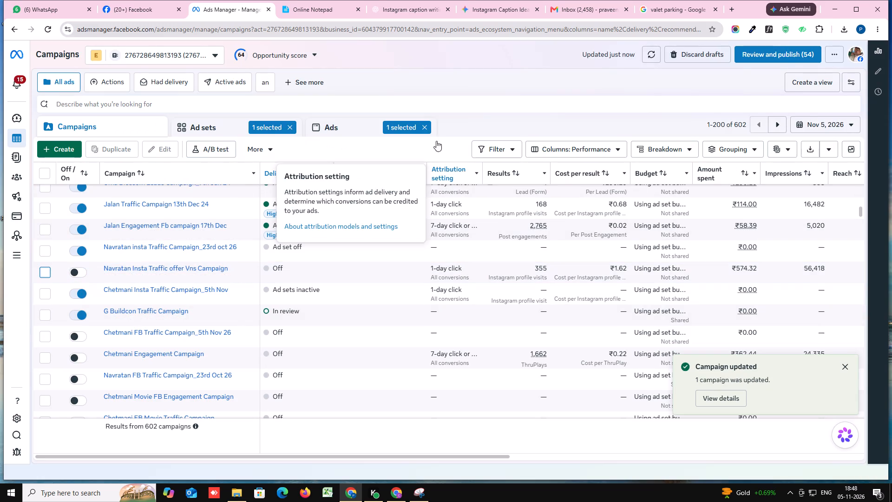
click(424, 124)
click(285, 126)
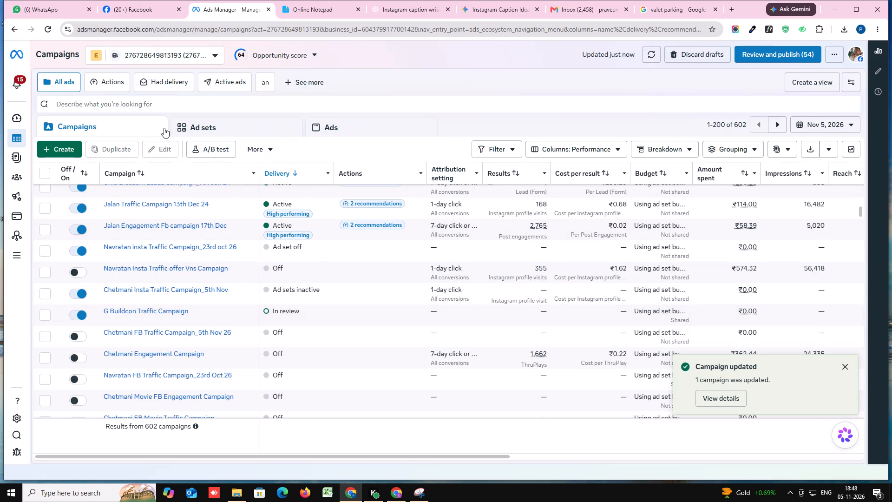
Create a new Auction campaign with the Traffic objective, using the manual traffic campaign setup.
click(72, 150)
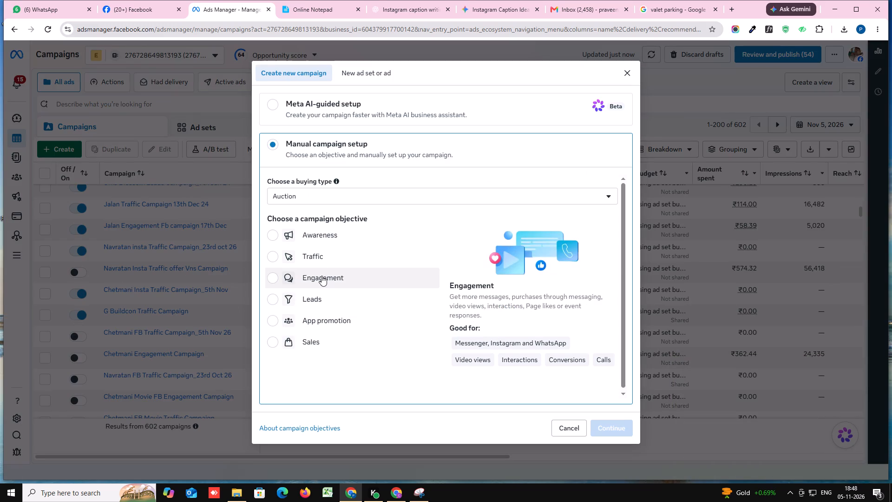
click(316, 261)
click(605, 426)
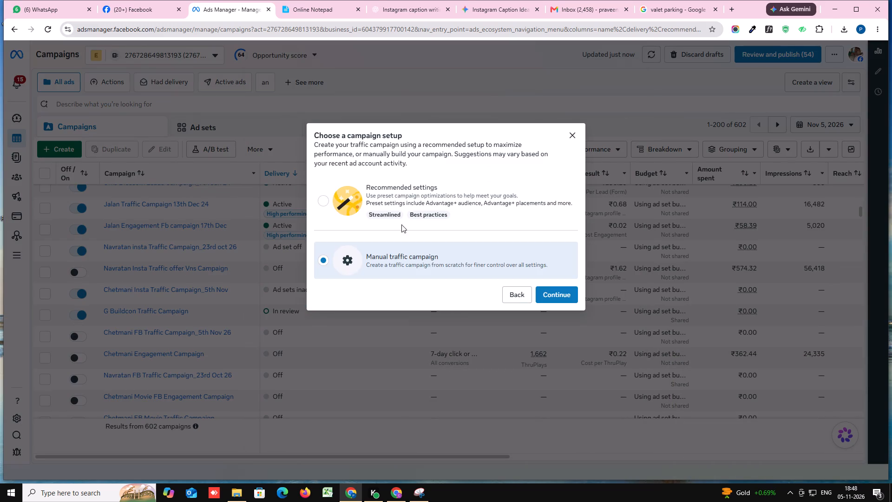
click(554, 295)
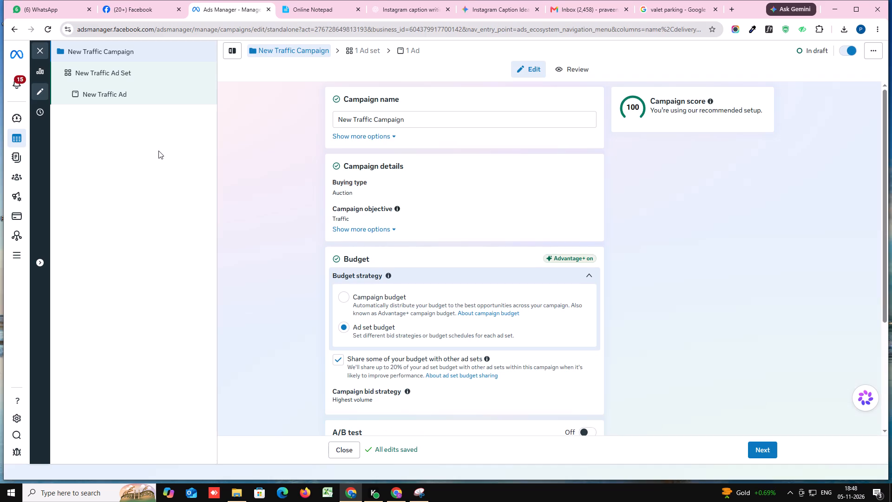
Rename the new traffic campaign as Navratan Insta Traffic Campaign Dhanteras.
drag(351, 119, 333, 119)
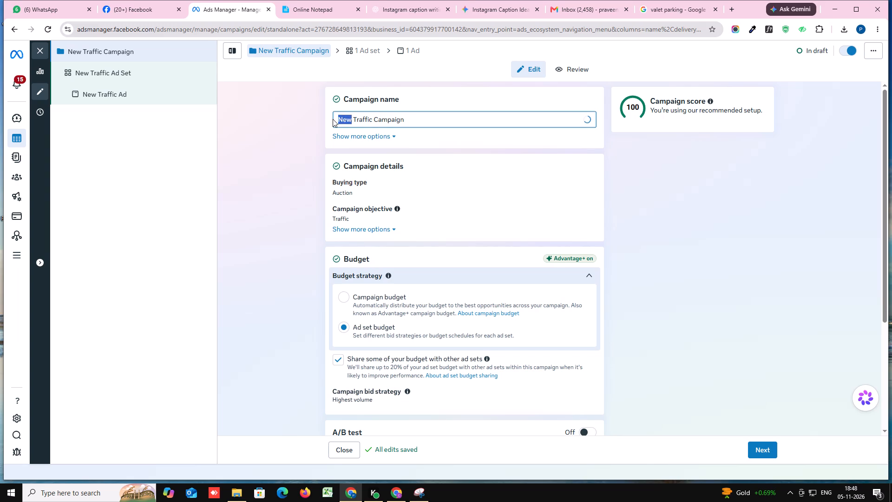
key(shift+n)
text(av)
text(ratan)
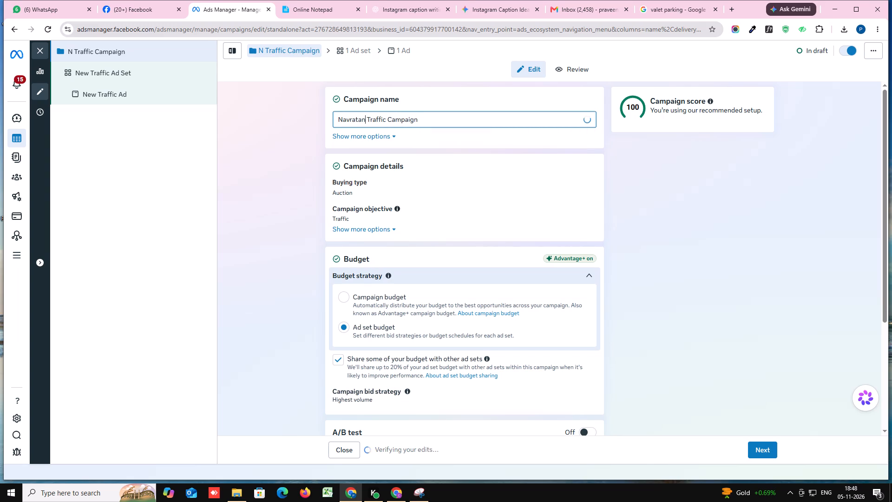
key(space)
key(shift+i)
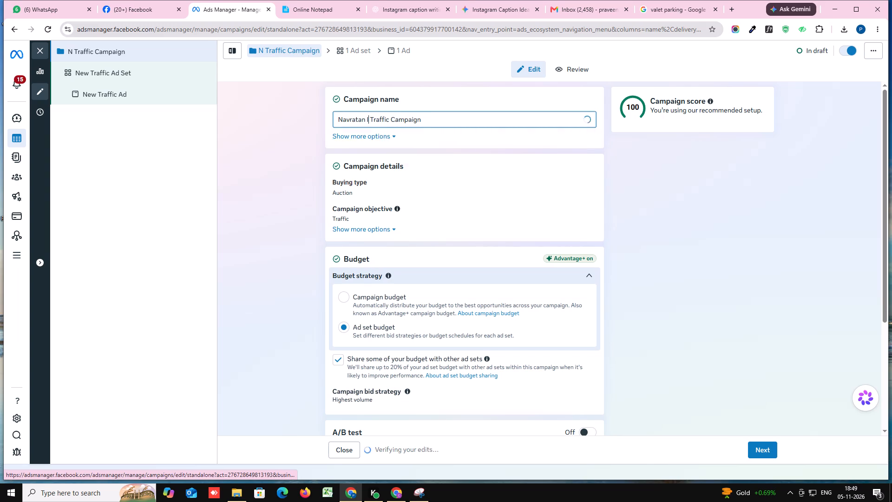
key(n)
key(s)
text(ta)
key(space)
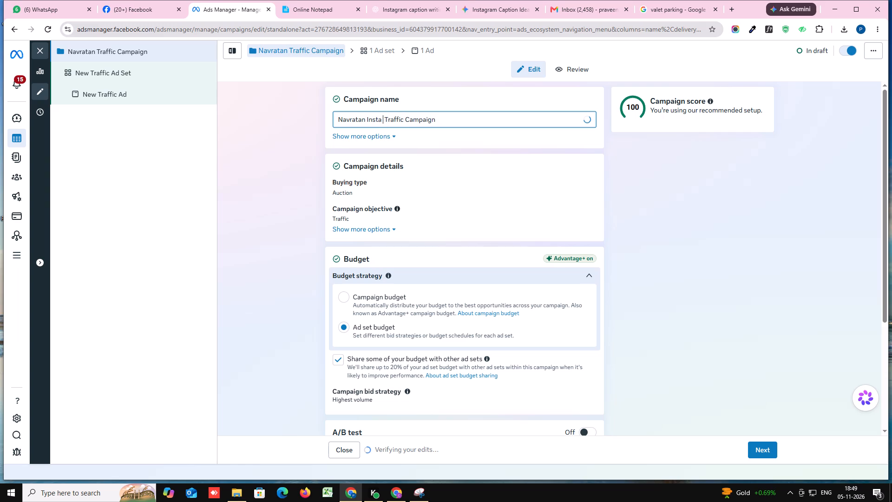
click(445, 117)
key(space)
text(Dhan)
key(t)
text(eras)
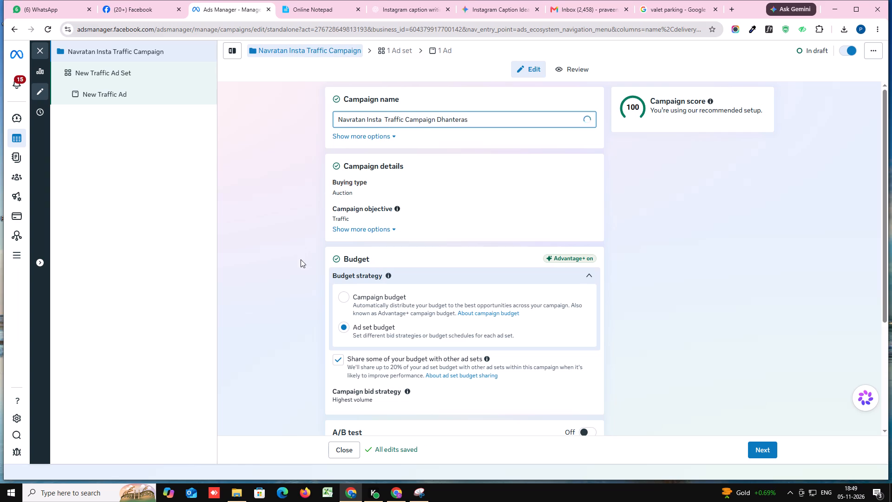
Turn off sharing some of the budget with other ad sets and continue to the ad set settings.
scroll(301, 261, down, 4)
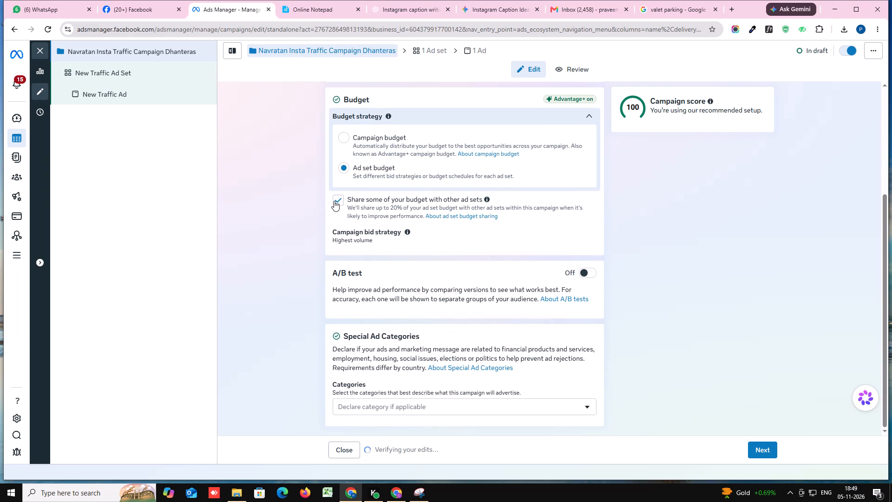
click(334, 201)
click(764, 447)
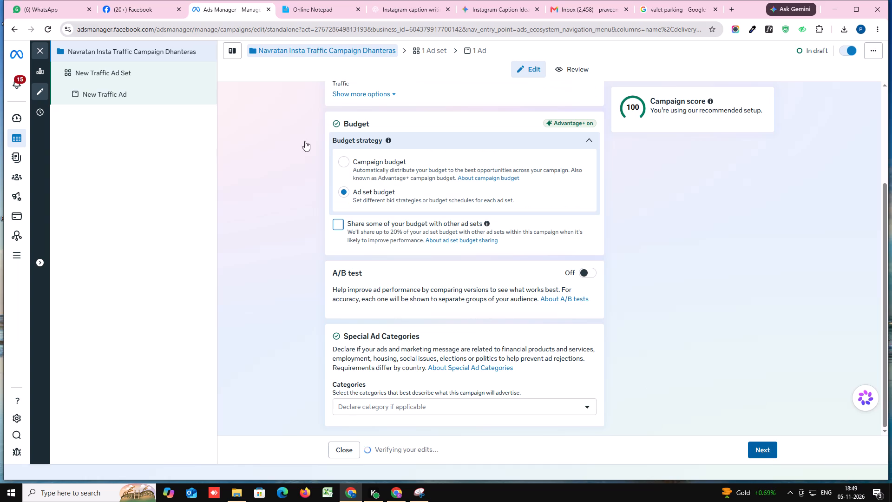
Rename the ad set Navratan Insta Traffic Ad Set.dhanteras and set its conversion location to Instagram or Facebook.
scroll(346, 169, up, 5)
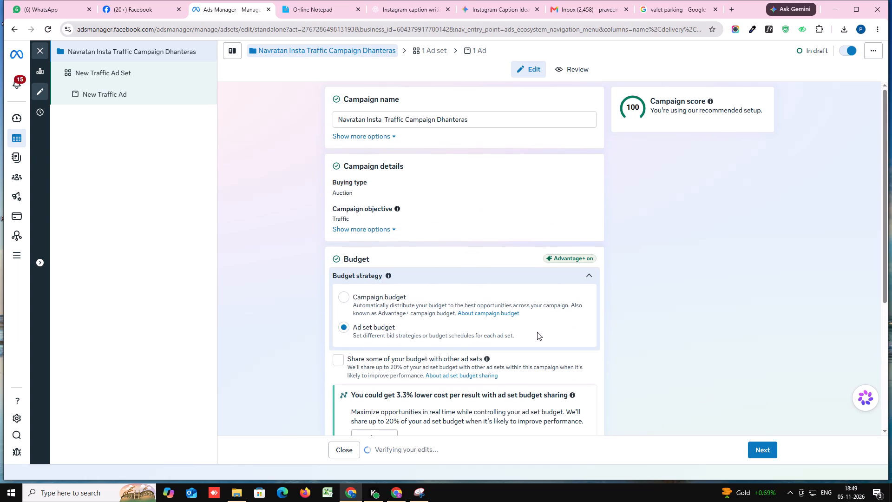
drag(351, 118, 336, 118)
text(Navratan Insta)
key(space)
click(334, 305)
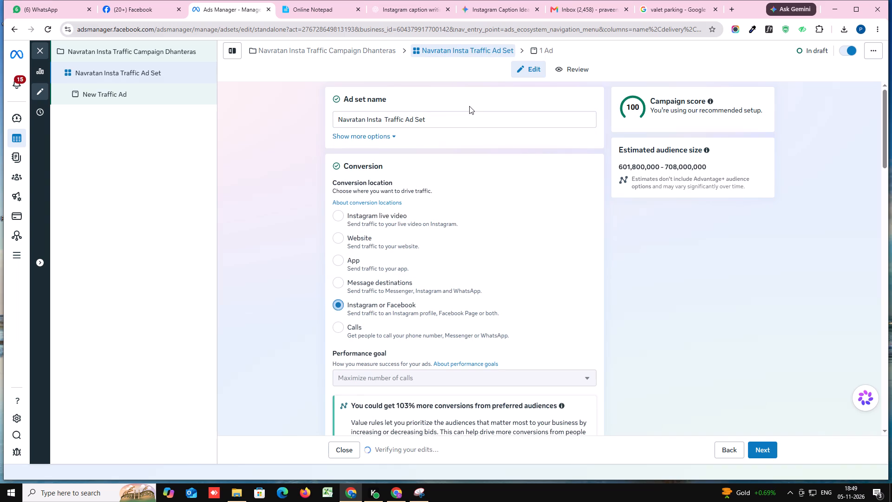
click(437, 122)
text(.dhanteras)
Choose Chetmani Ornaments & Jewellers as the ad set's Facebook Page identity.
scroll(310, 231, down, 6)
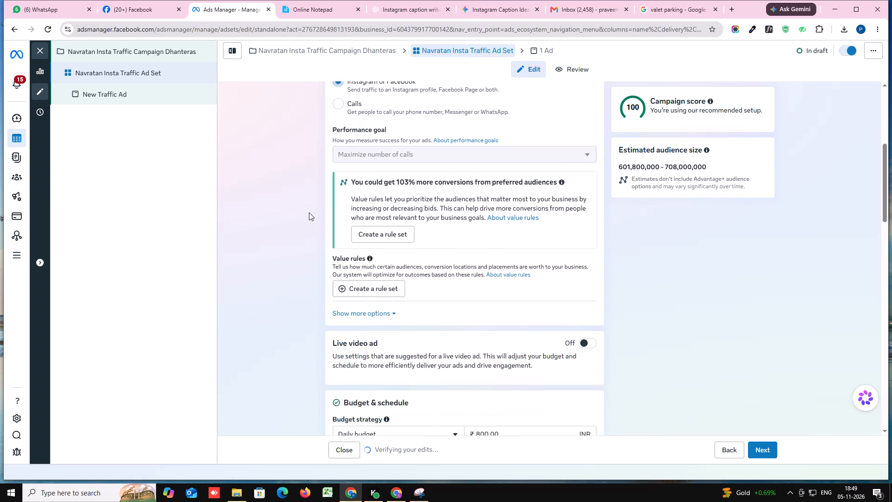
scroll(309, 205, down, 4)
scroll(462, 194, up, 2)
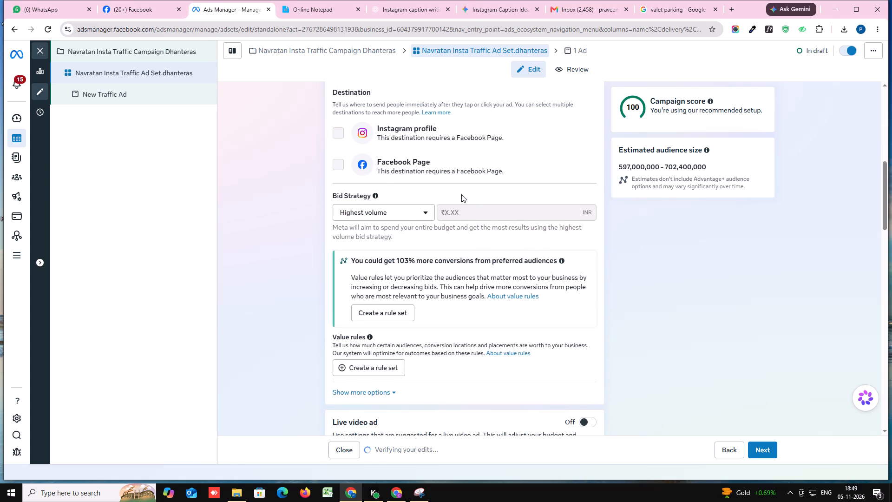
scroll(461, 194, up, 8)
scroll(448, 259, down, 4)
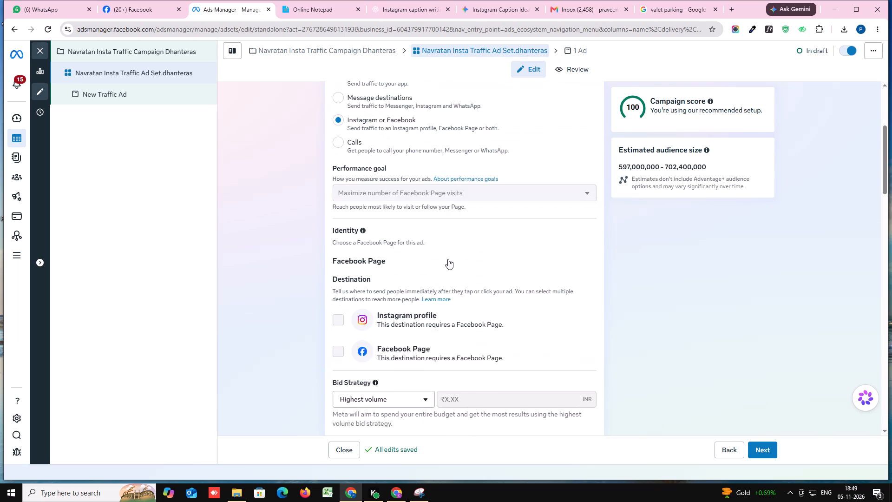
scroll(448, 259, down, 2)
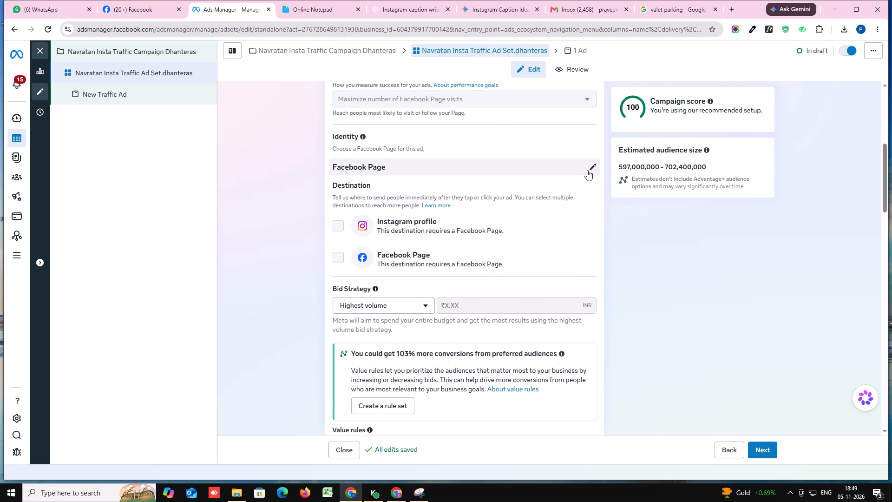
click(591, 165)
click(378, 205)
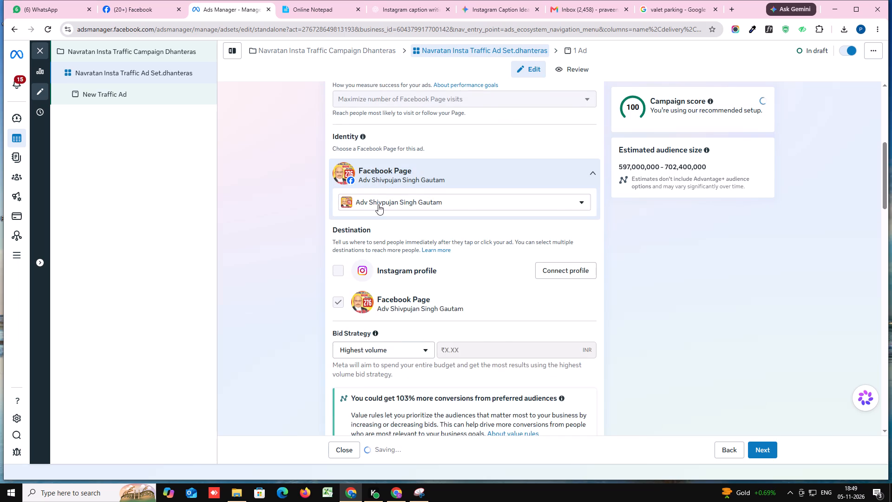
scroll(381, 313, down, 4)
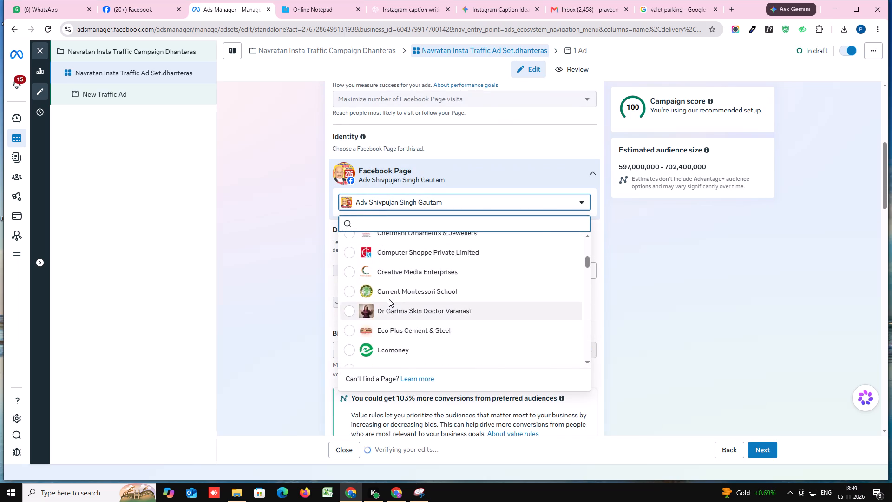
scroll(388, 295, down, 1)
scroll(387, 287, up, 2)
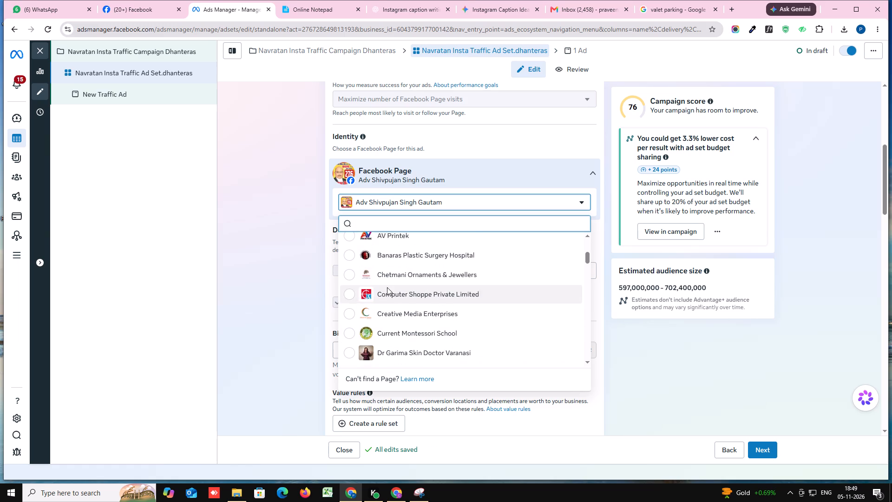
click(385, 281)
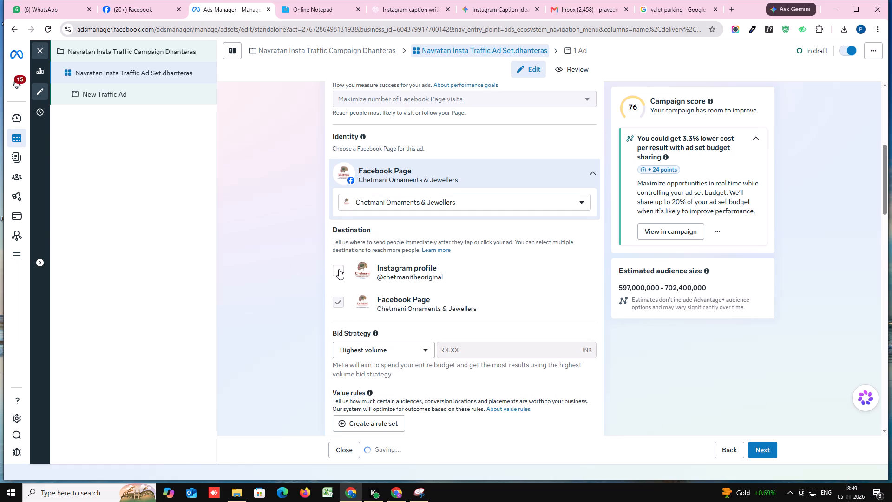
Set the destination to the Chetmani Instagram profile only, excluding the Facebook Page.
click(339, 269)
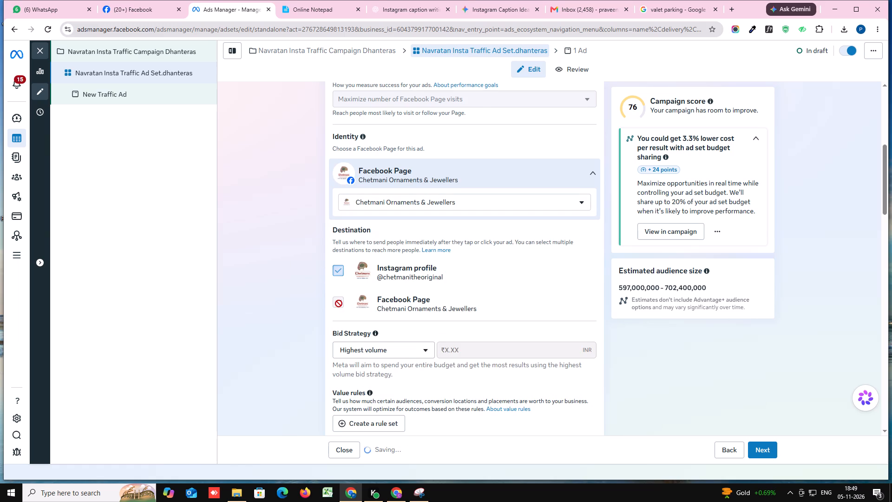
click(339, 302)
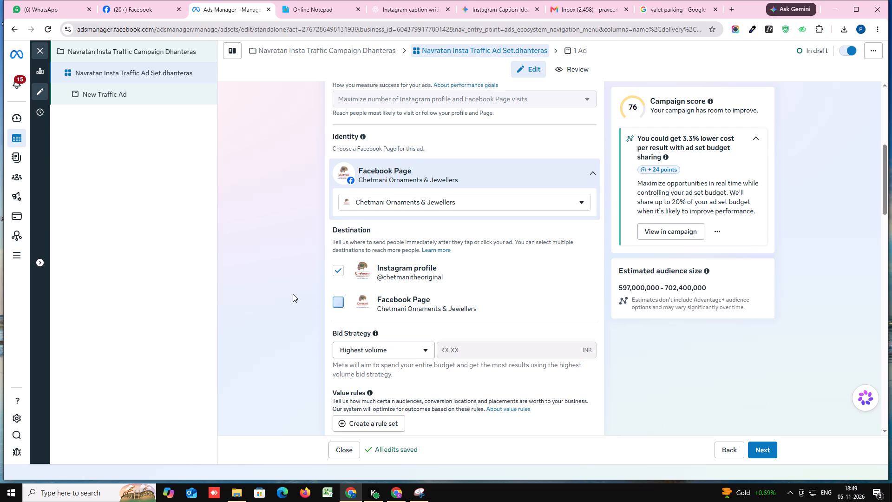
Set the ad set's daily budget to ₹1,000.
scroll(293, 294, down, 7)
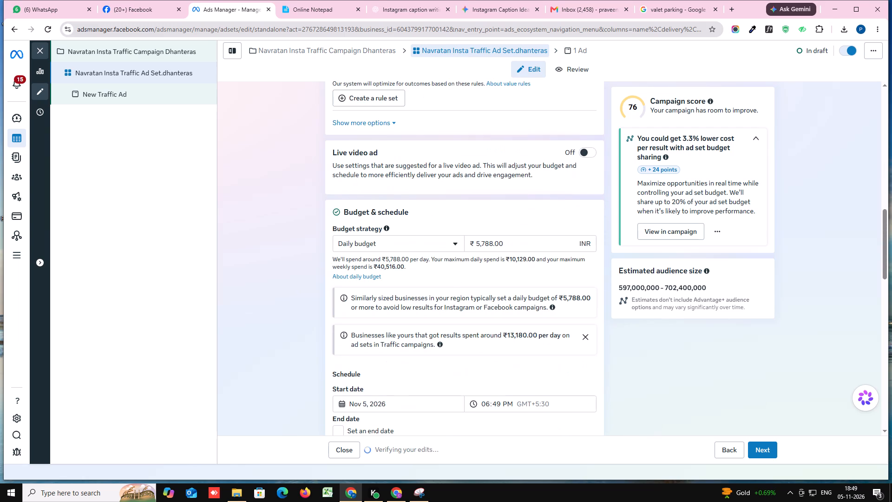
click(507, 245)
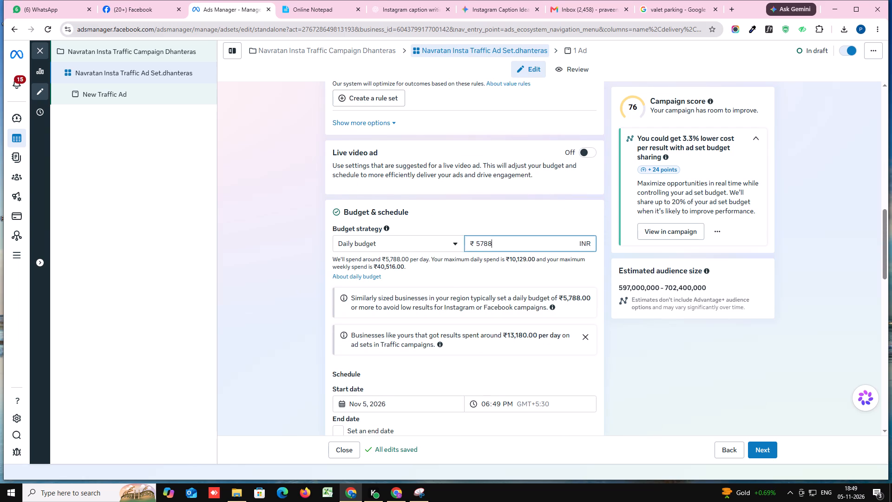
key(BackSpace)
key(BackSpace)
key(BackSpace)
key(BackSpace)
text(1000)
click(280, 226)
Change the ad set's Facebook Page identity to Navratan Jewellers.
scroll(280, 226, up, 1)
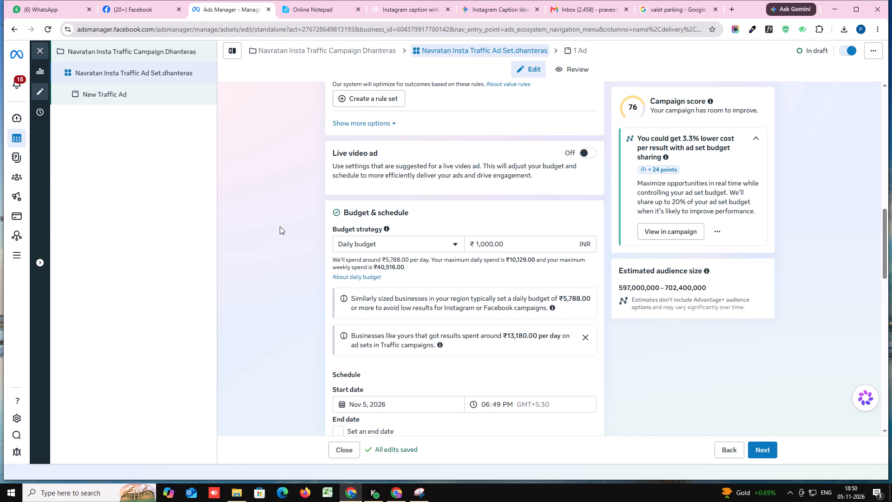
scroll(280, 226, up, 3)
scroll(402, 164, up, 2)
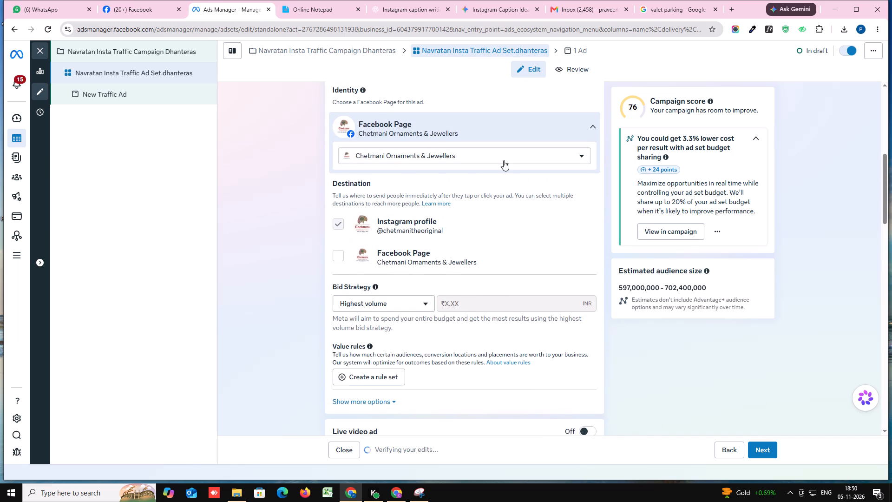
click(504, 160)
scroll(413, 258, down, 2)
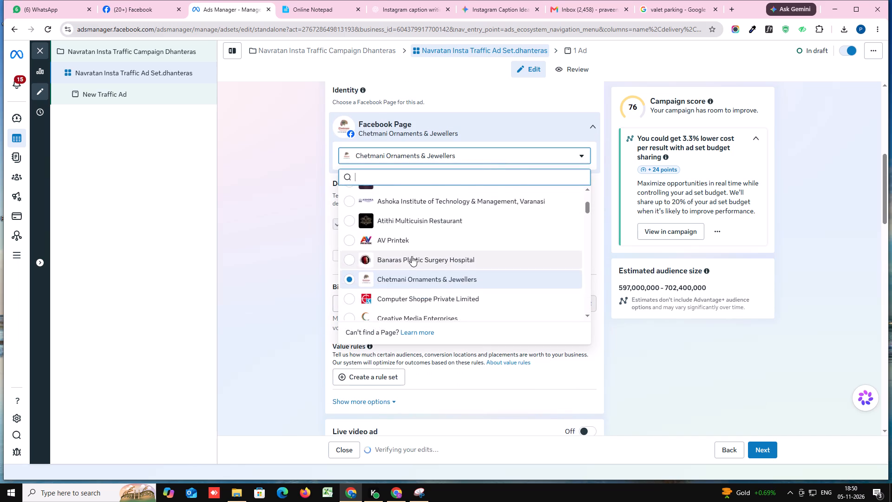
scroll(412, 256, down, 7)
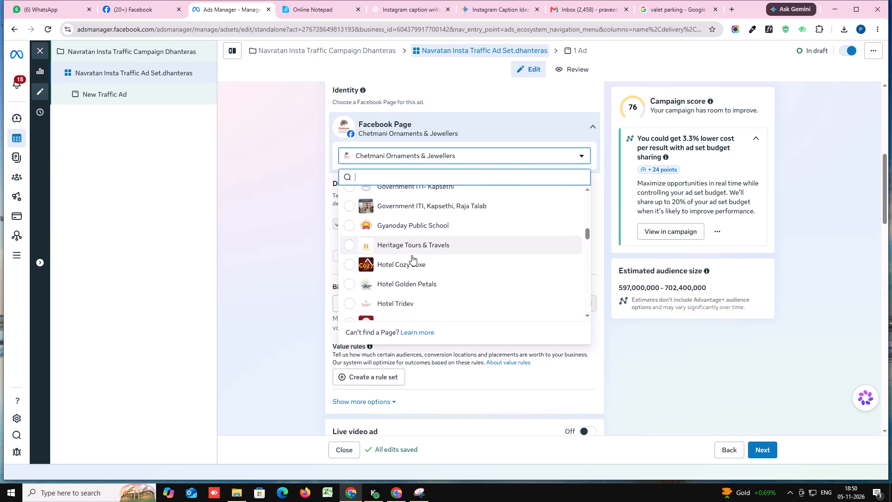
scroll(412, 255, down, 4)
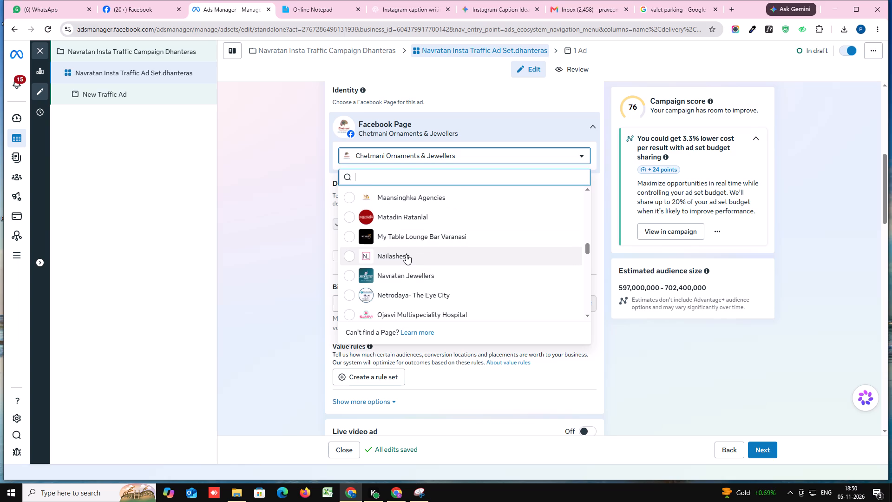
click(399, 272)
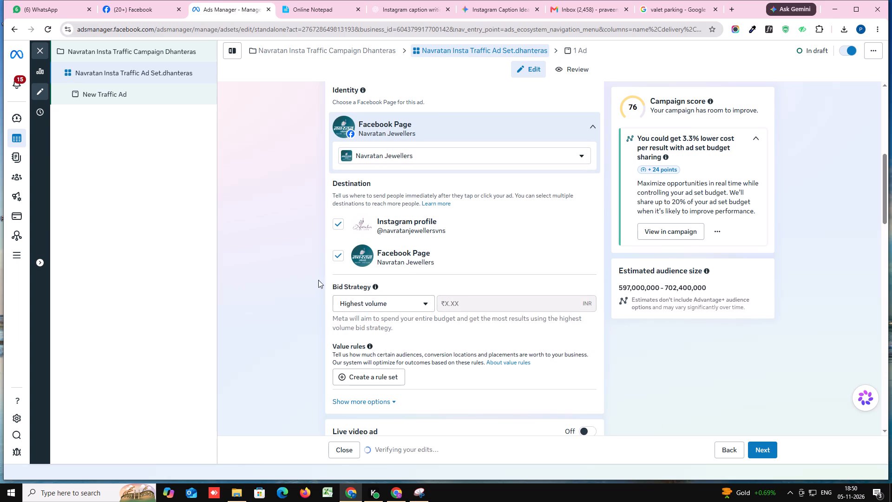
Deselect the Navratan Jewellers Facebook Page as a destination, leaving only the Instagram profile selected.
click(336, 257)
Search the audience locations for varanasi and include the city of Varanasi, Uttar Pradesh, India.
scroll(278, 254, down, 1)
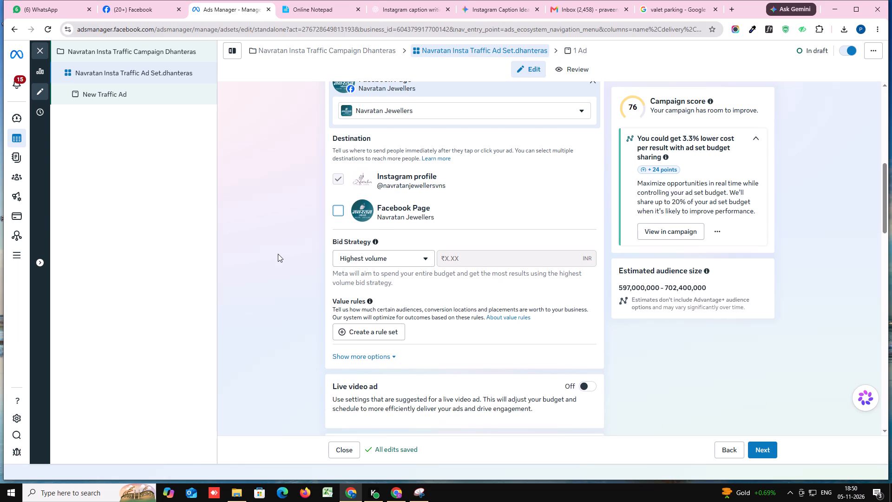
scroll(278, 254, down, 5)
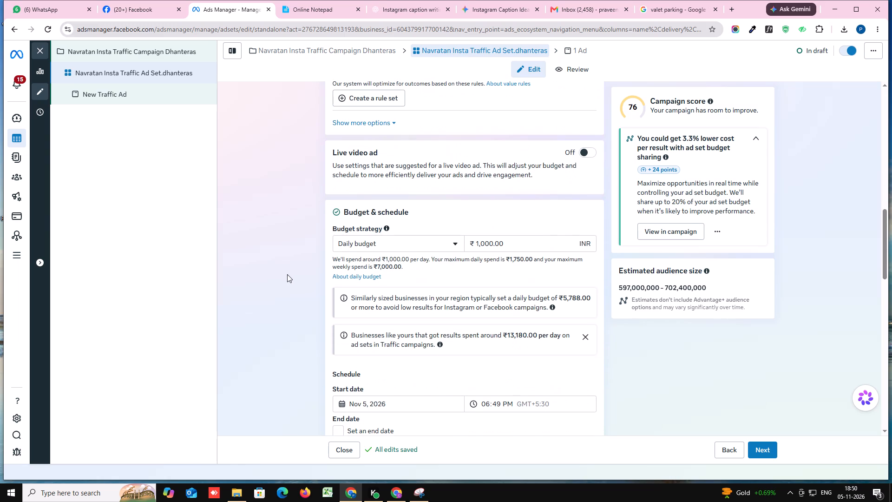
scroll(254, 319, down, 2)
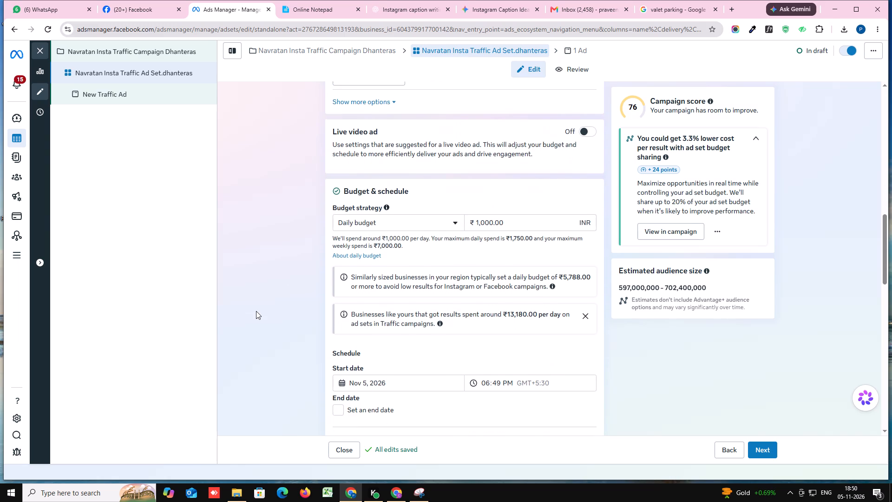
scroll(256, 311, down, 6)
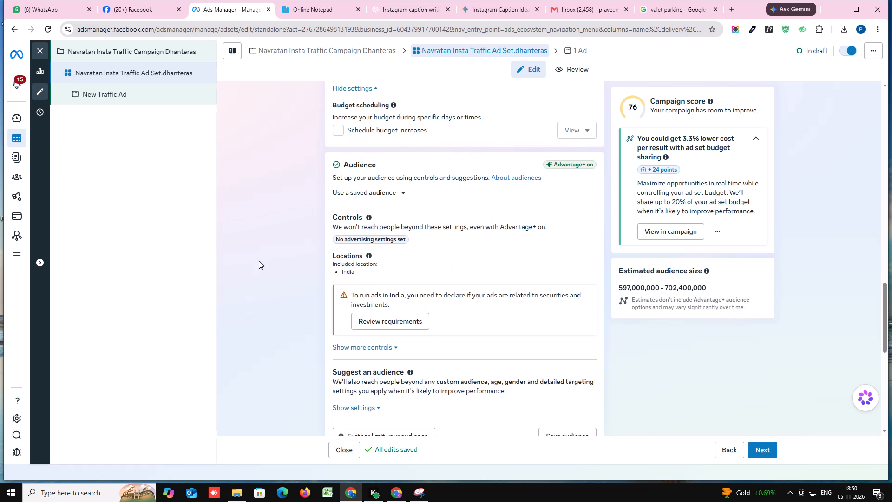
click(586, 264)
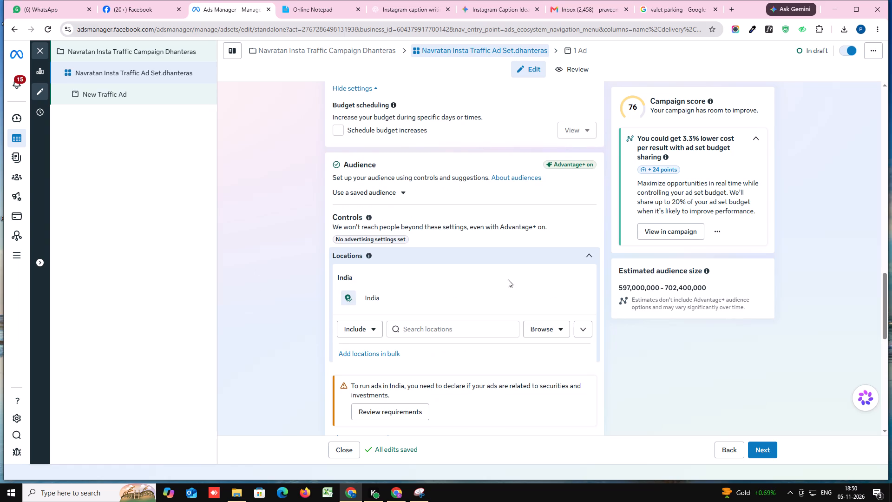
click(411, 329)
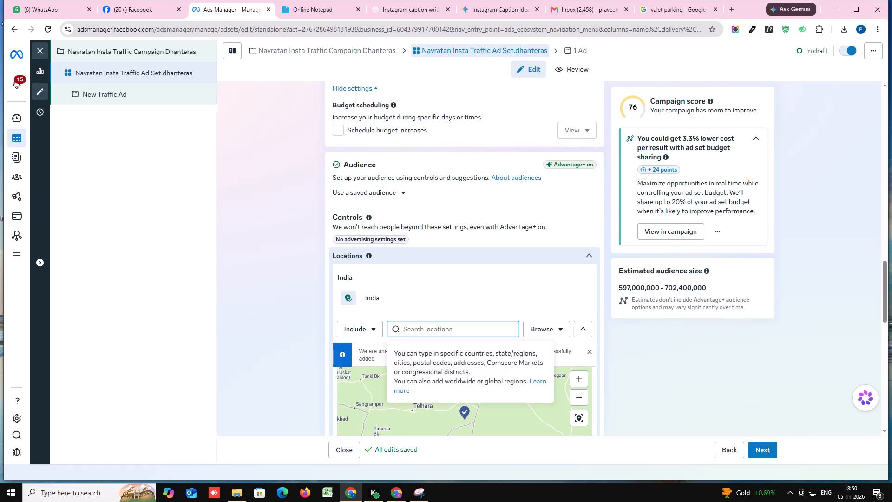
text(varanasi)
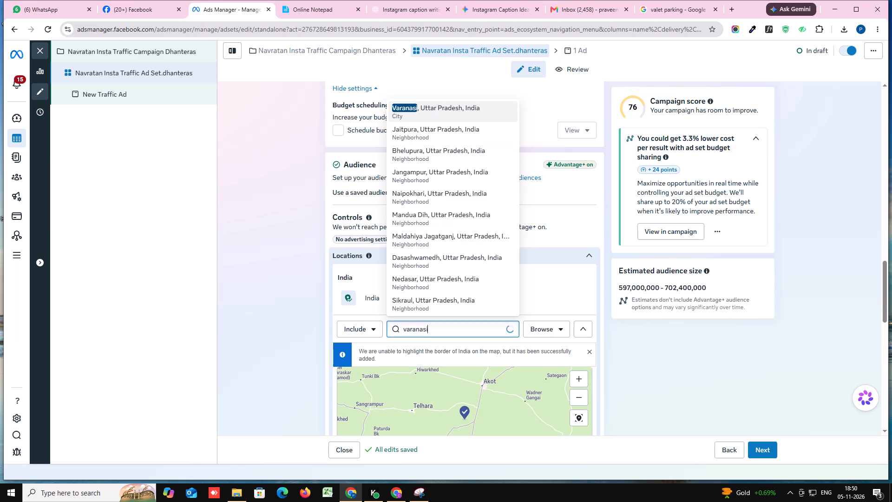
click(409, 109)
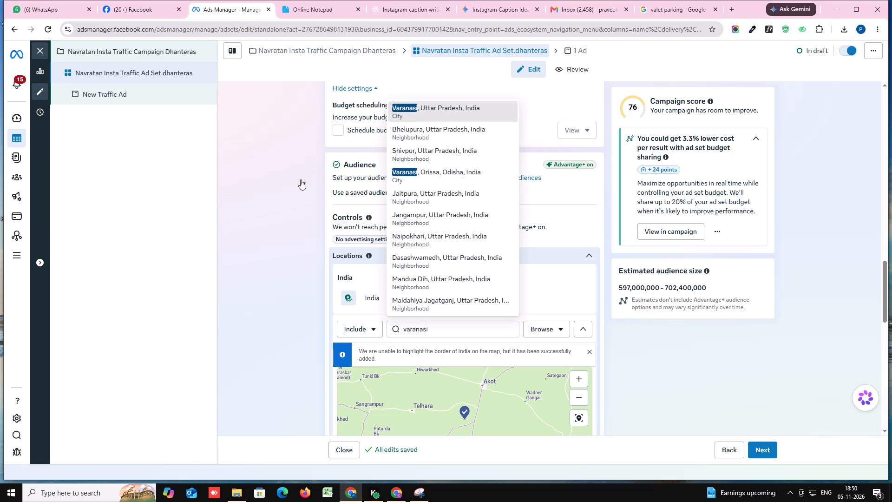
Reduce the targeting radius around Varanasi to 11 mi.
scroll(283, 201, down, 1)
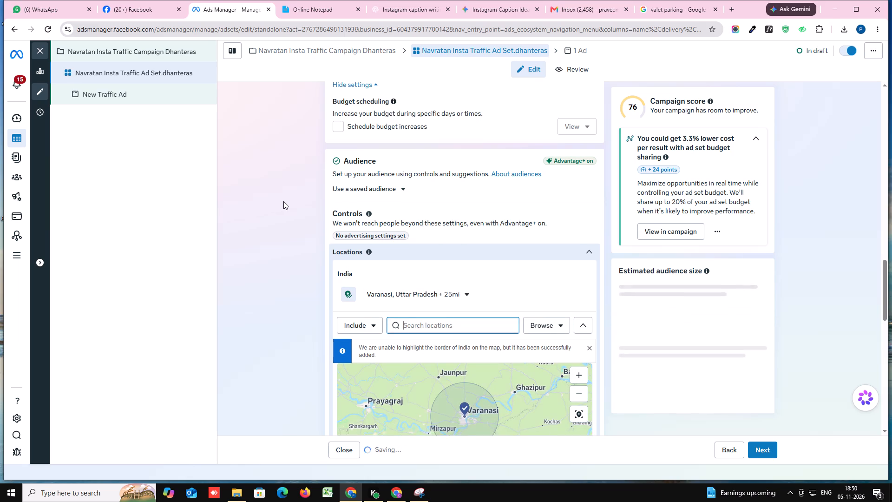
scroll(283, 201, down, 2)
click(469, 159)
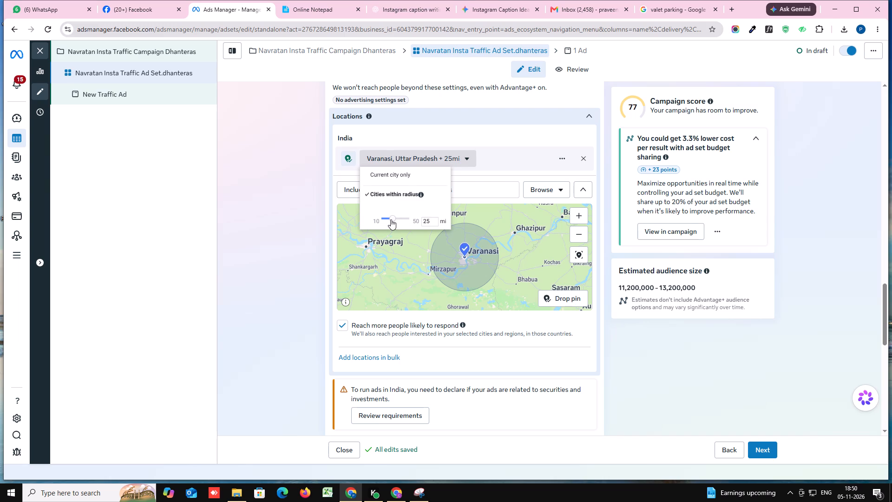
drag(391, 218, 387, 218)
drag(387, 218, 388, 218)
drag(388, 218, 384, 218)
Turn off reaching more people likely to respond for the Varanasi location.
click(341, 323)
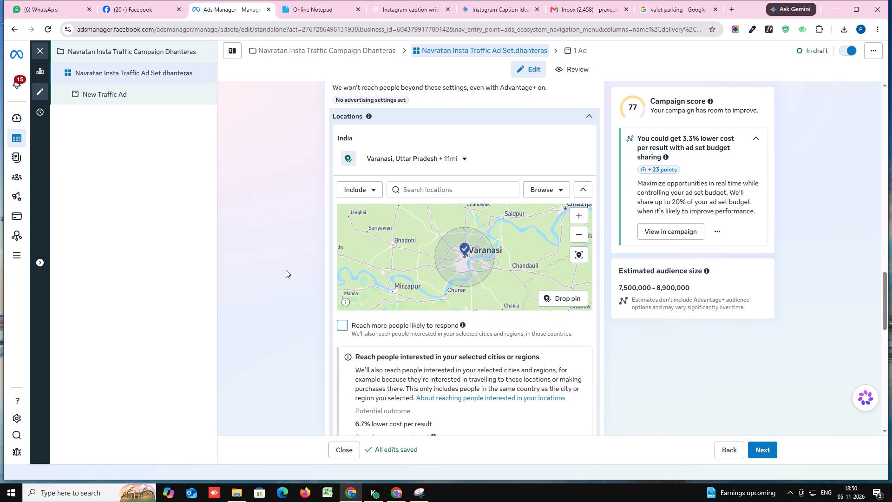
Exclude Facebook from the ad set's placement platforms, keeping only Instagram, and continue to the ad level.
scroll(286, 270, down, 11)
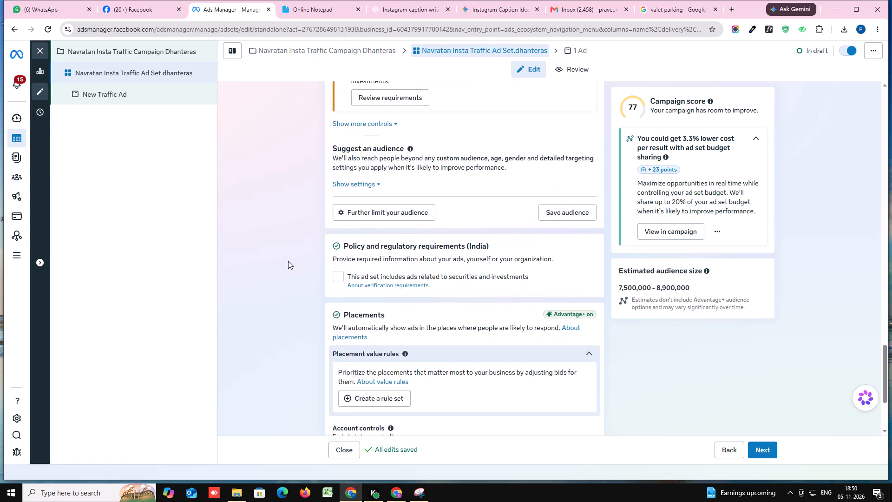
scroll(288, 261, down, 4)
click(386, 305)
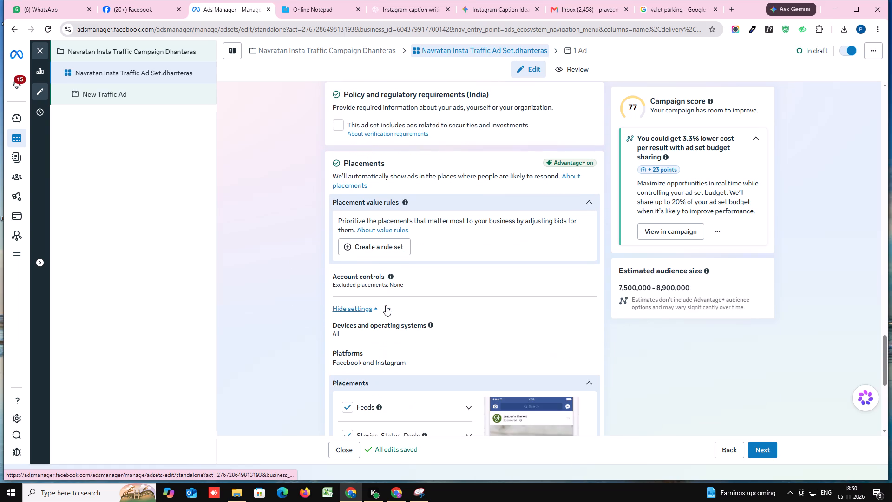
scroll(531, 366, down, 2)
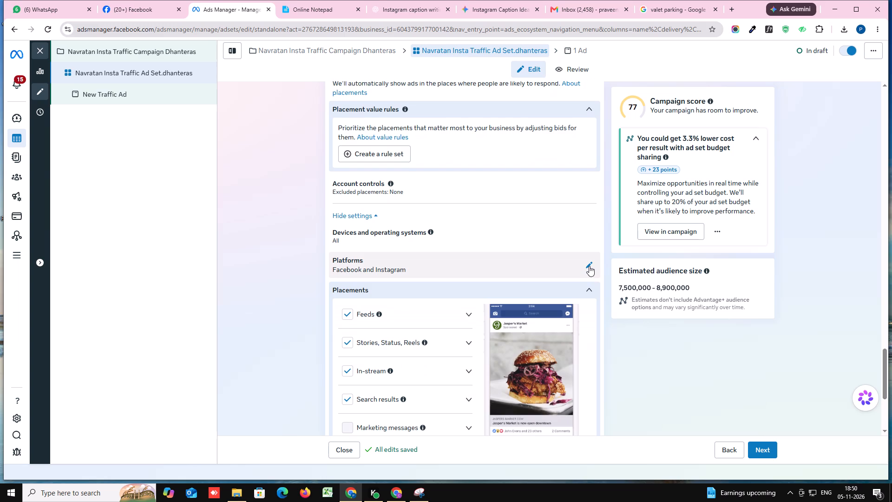
click(589, 265)
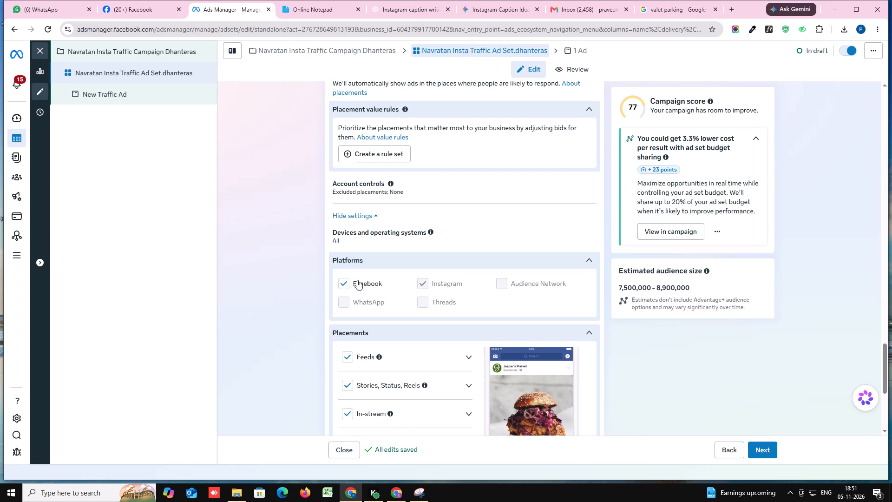
click(345, 280)
click(765, 449)
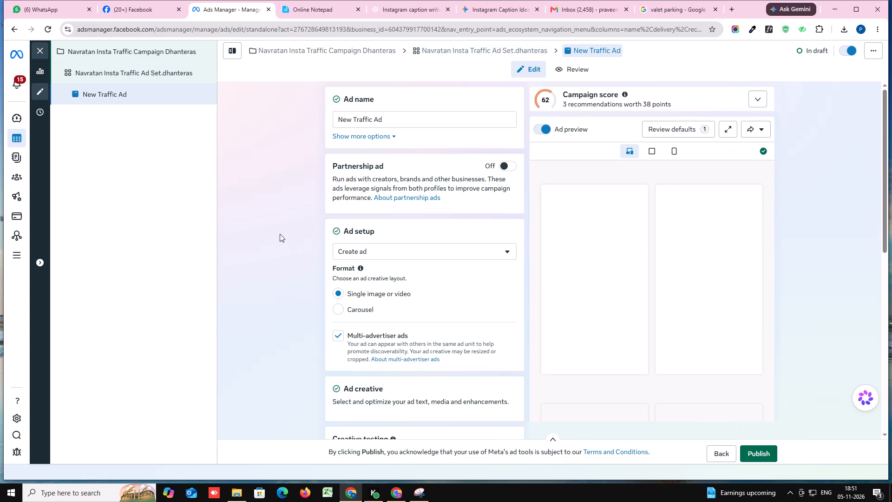
Set the ad to use existing posts and choose the Dhanteras Instagram reel dated Nov 5, 2026.
click(371, 252)
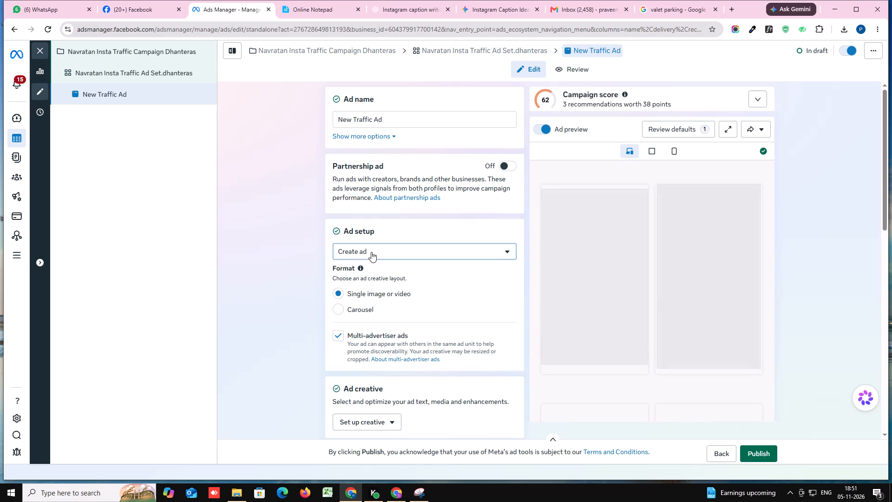
click(371, 291)
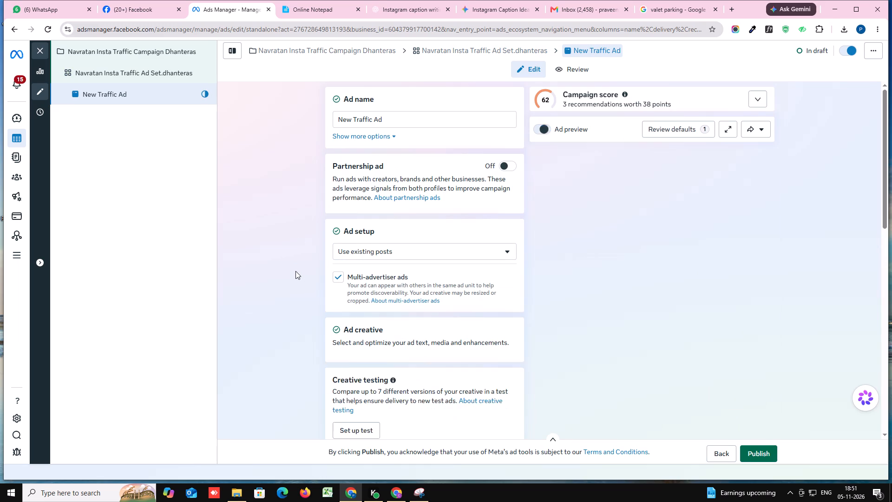
scroll(295, 271, down, 2)
click(348, 295)
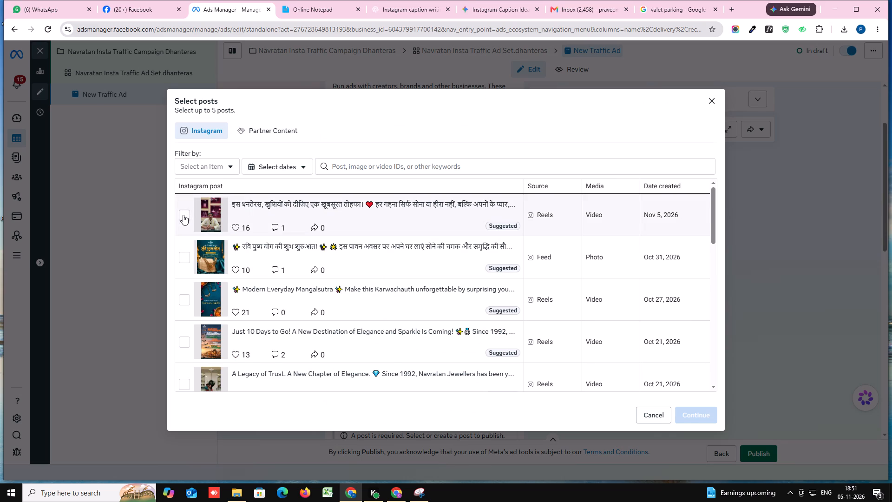
click(183, 215)
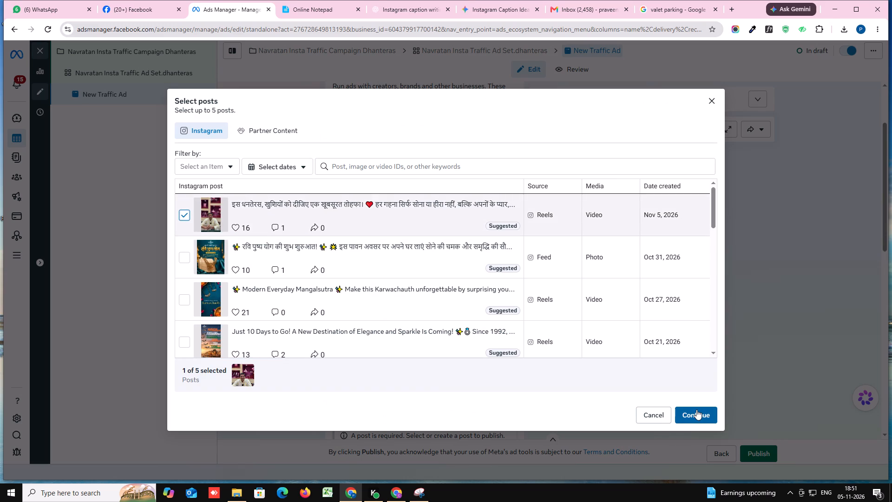
click(696, 410)
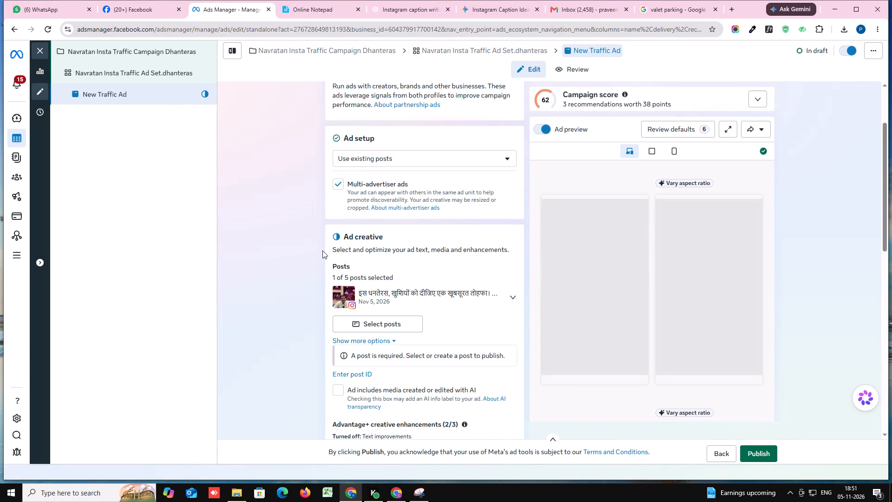
Publish the Navratan Insta Traffic Campaign Dhanteras with its ad set and ad, and dismiss the notification.
scroll(324, 251, down, 1)
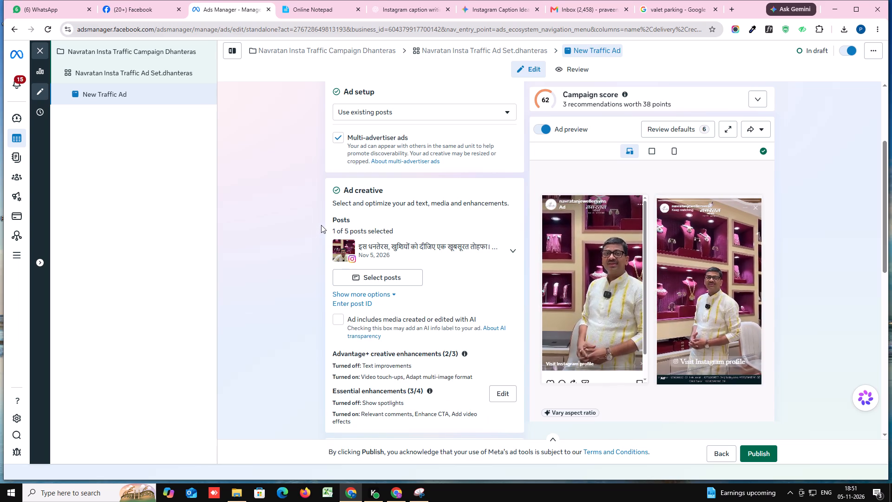
click(761, 452)
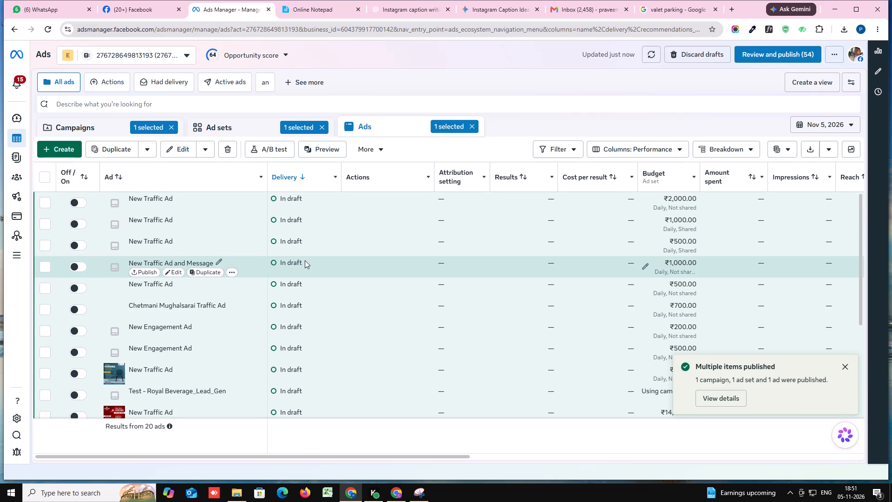
scroll(305, 260, down, 6)
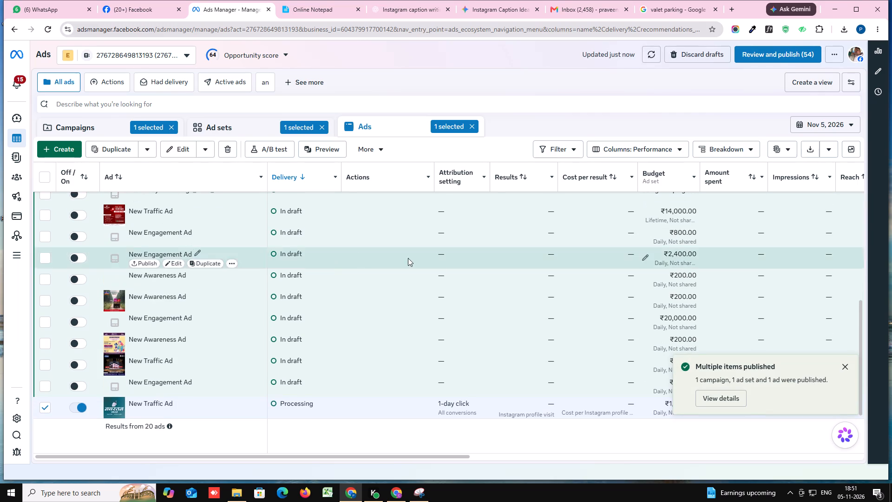
click(840, 365)
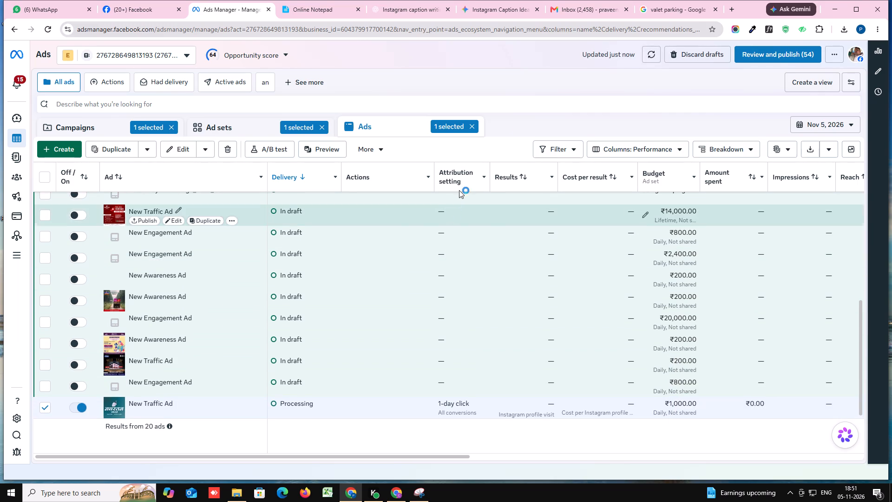
Clear the ad and ad set selections and return to the campaigns list.
click(476, 124)
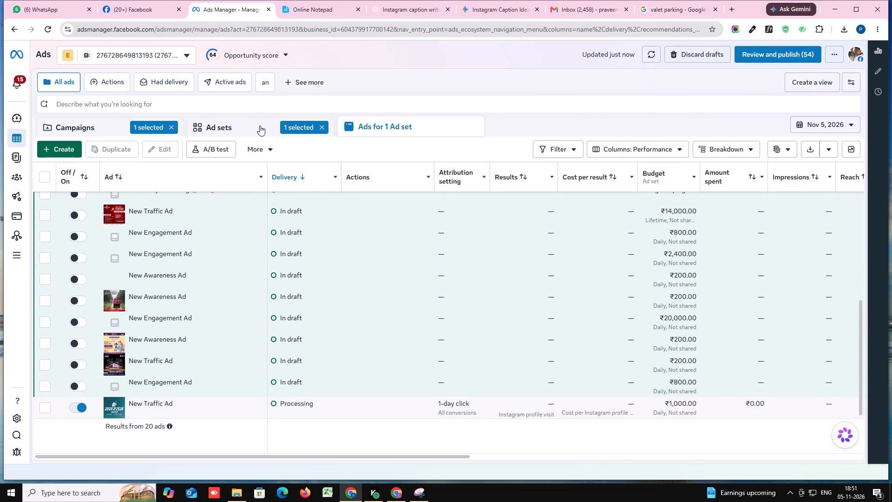
click(260, 125)
click(323, 125)
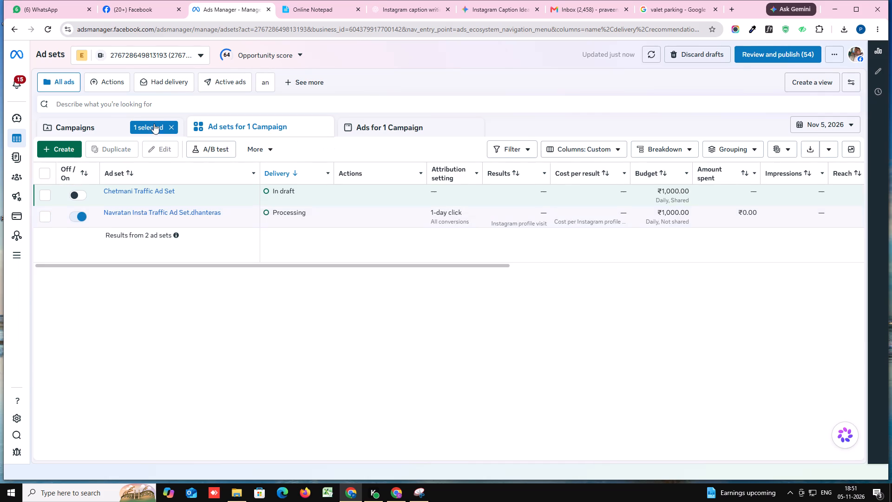
click(108, 124)
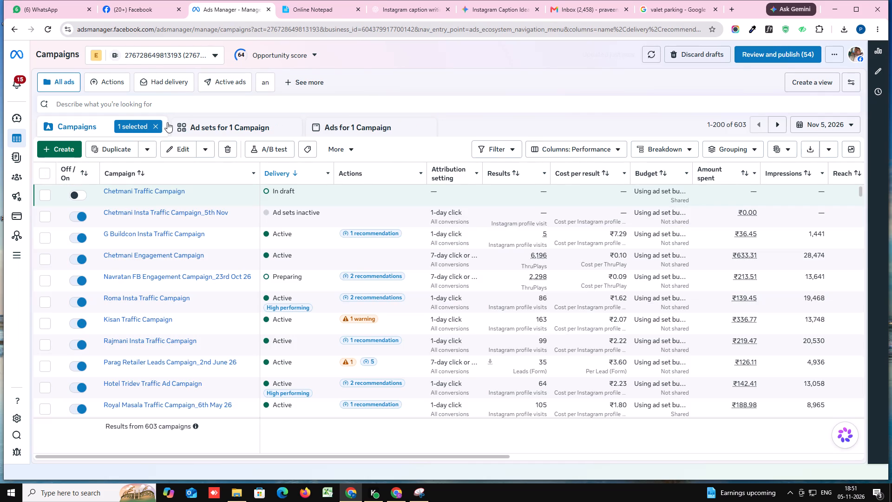
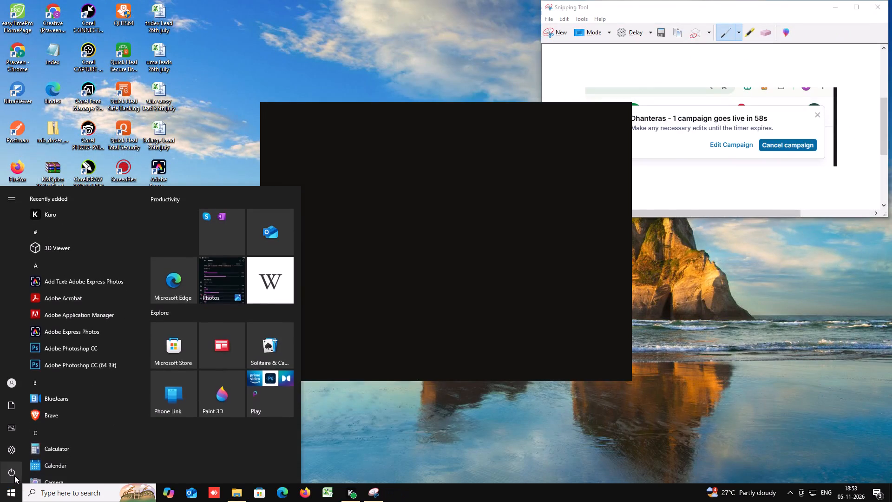
Shut down the computer using the Windows power options.
click(14, 474)
click(25, 433)
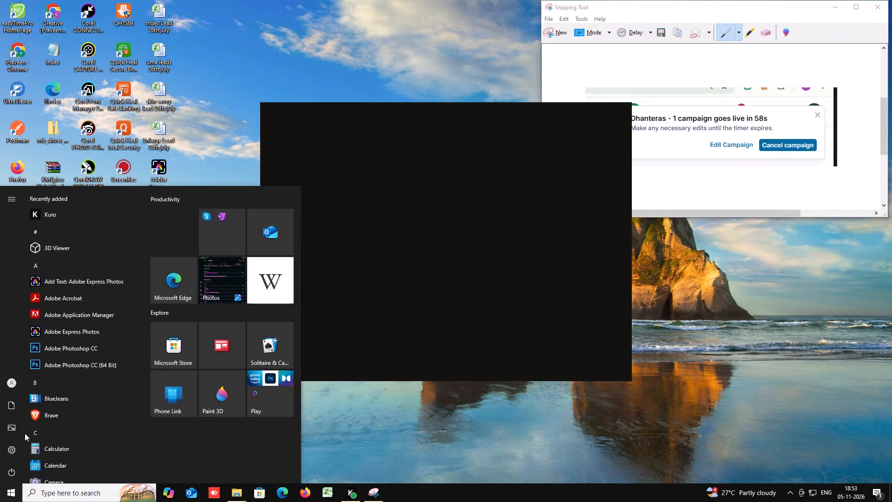